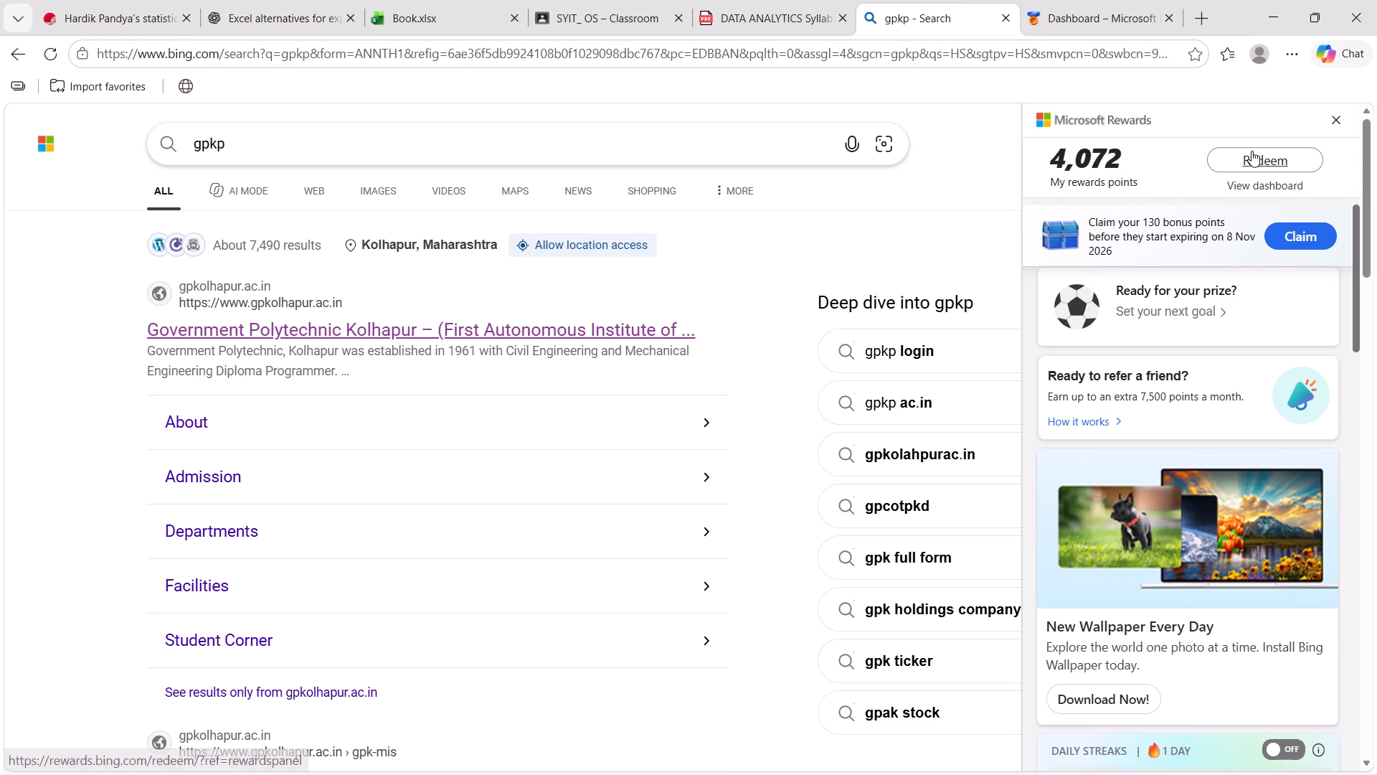
left_click(1088, 23)
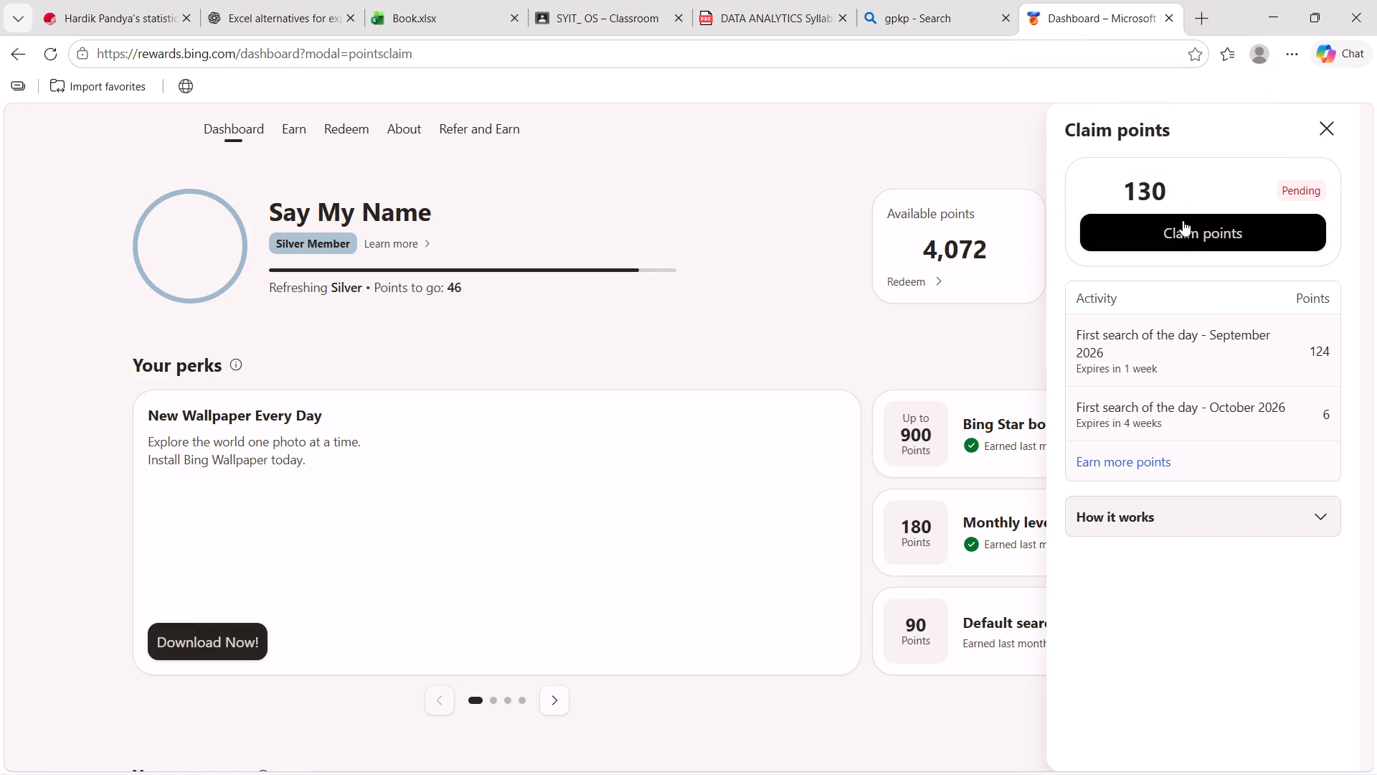
left_click(1183, 226)
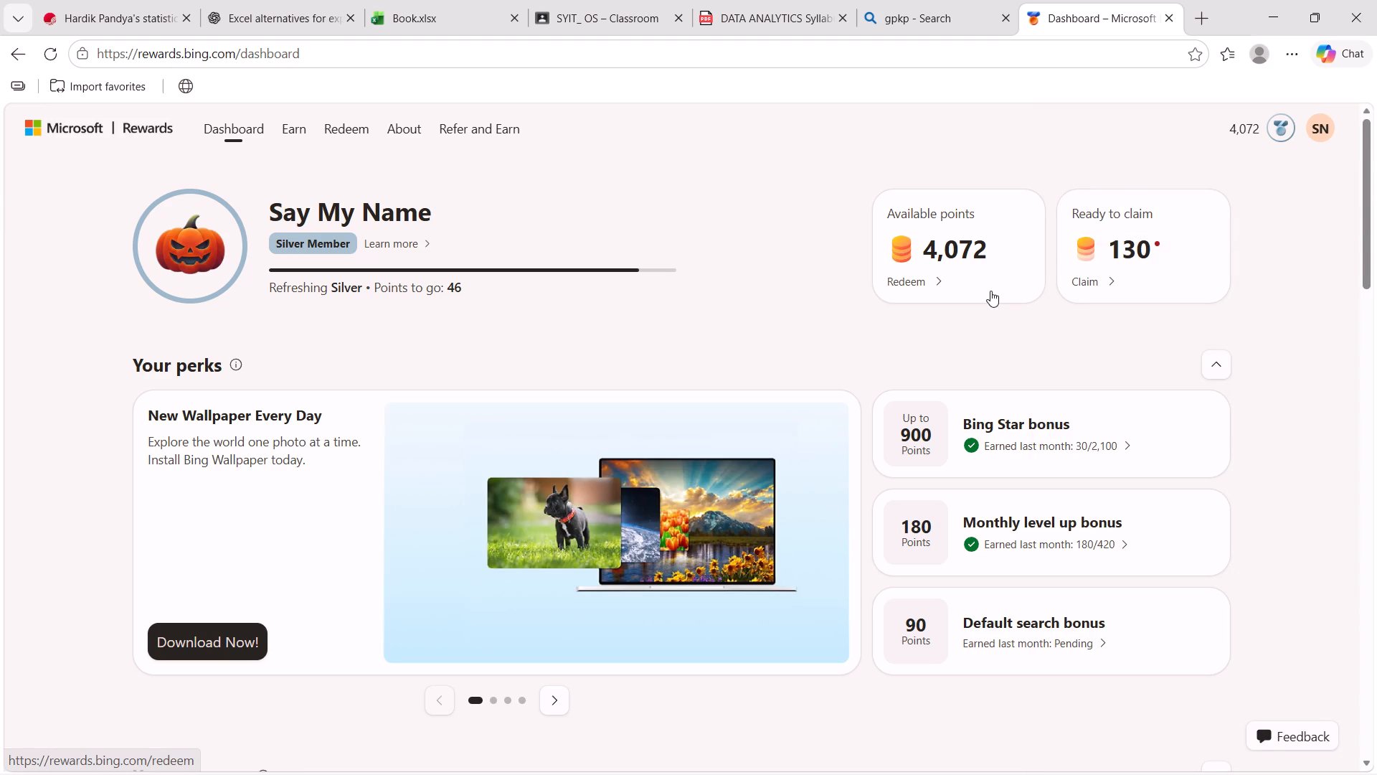
View the Silver membership details on the Rewards dashboard and close them.
scroll(990, 291, "right", 1)
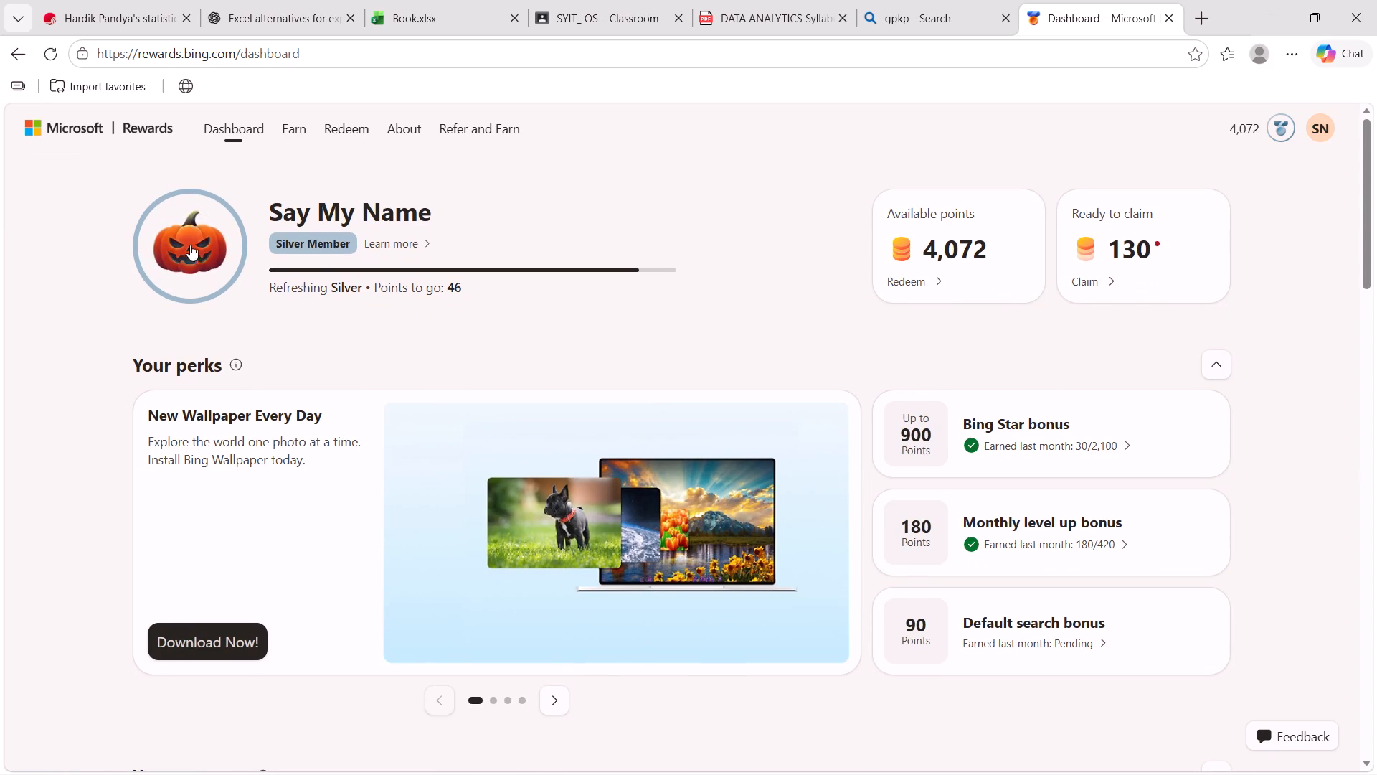
left_click(262, 258)
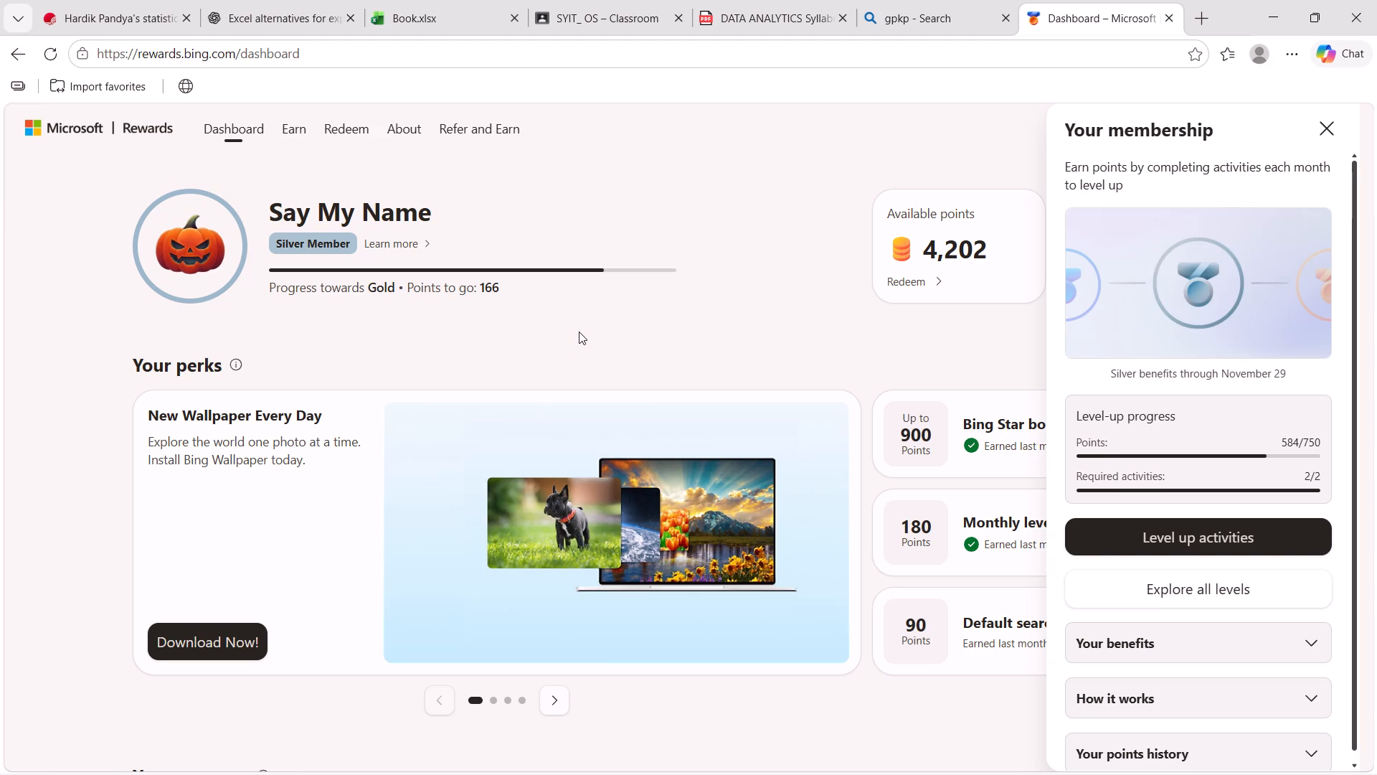
left_click(567, 304)
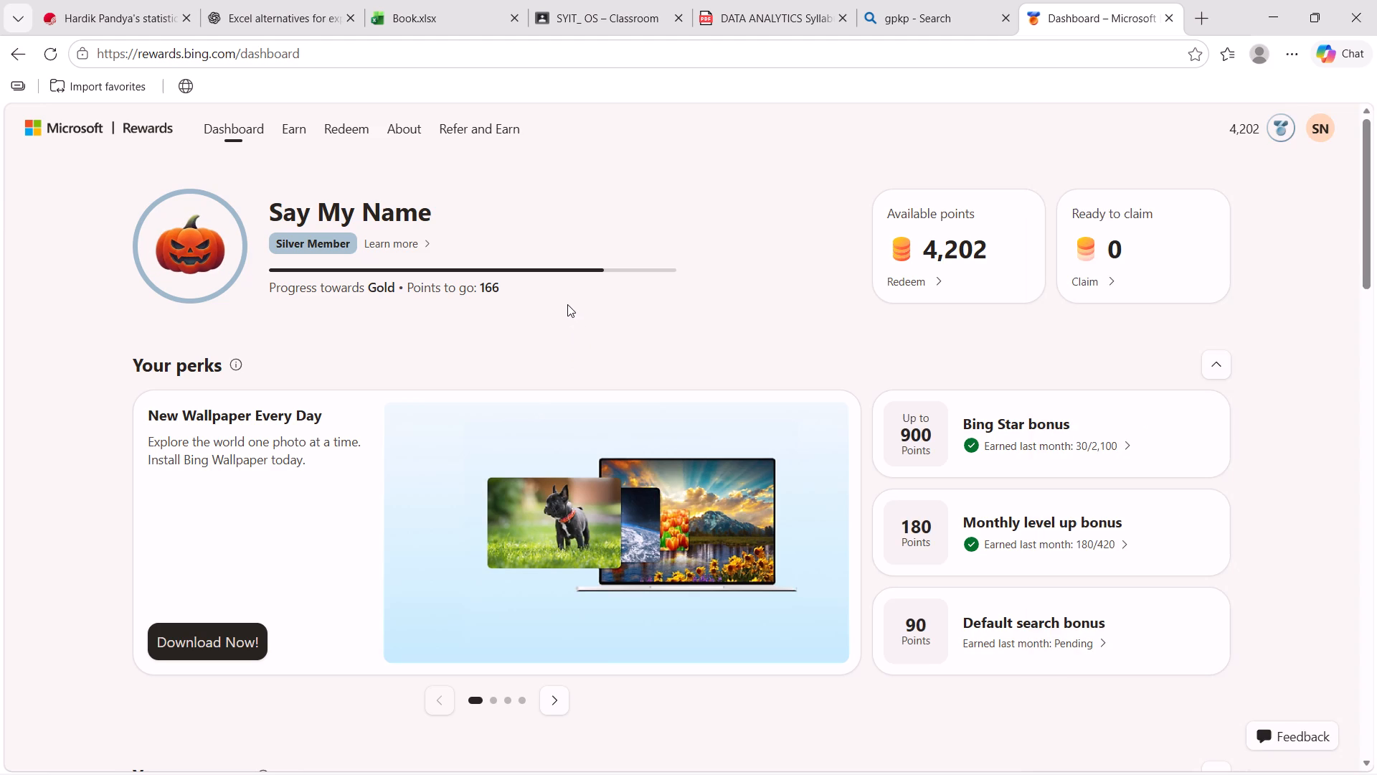
Look through the perks, progress, activity and achievements sections of the Rewards dashboard.
scroll(567, 304, "down", 1)
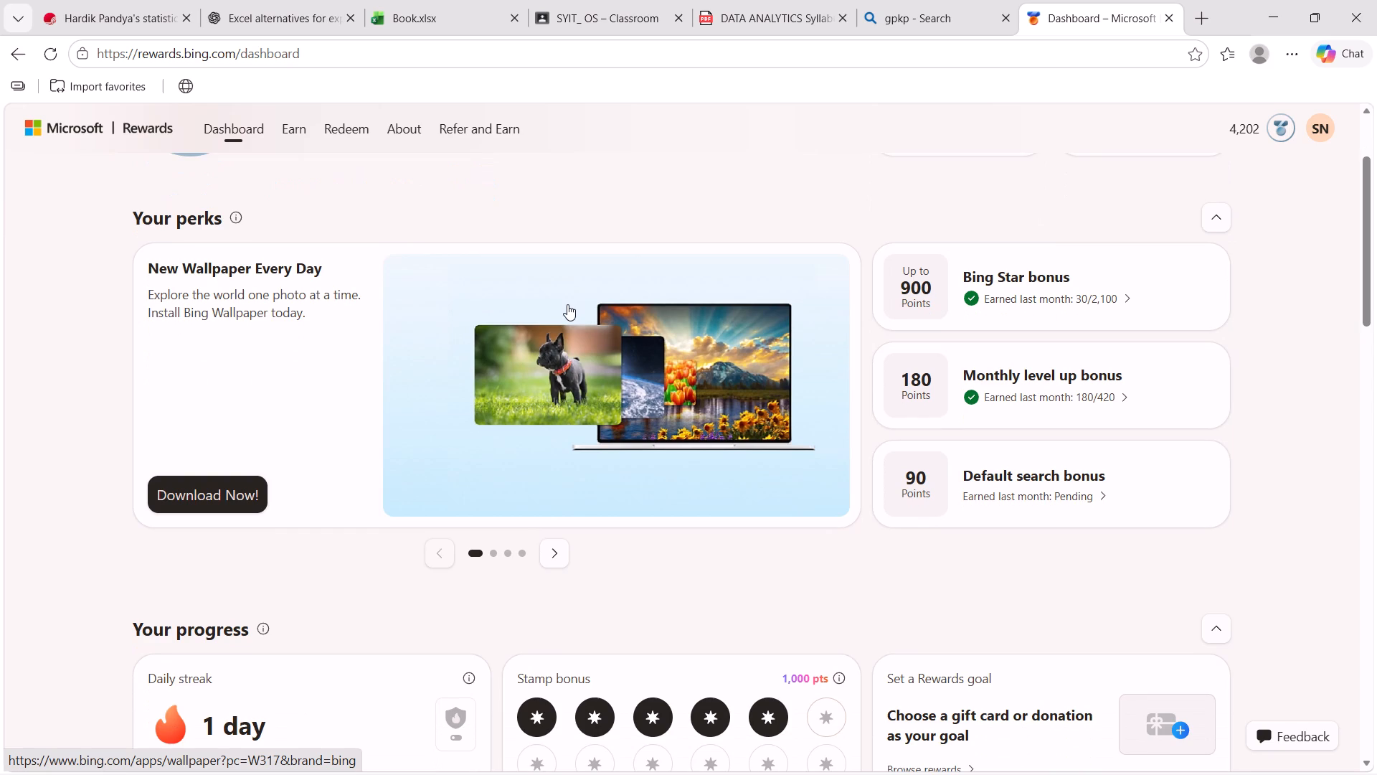
scroll(567, 304, "down", 3)
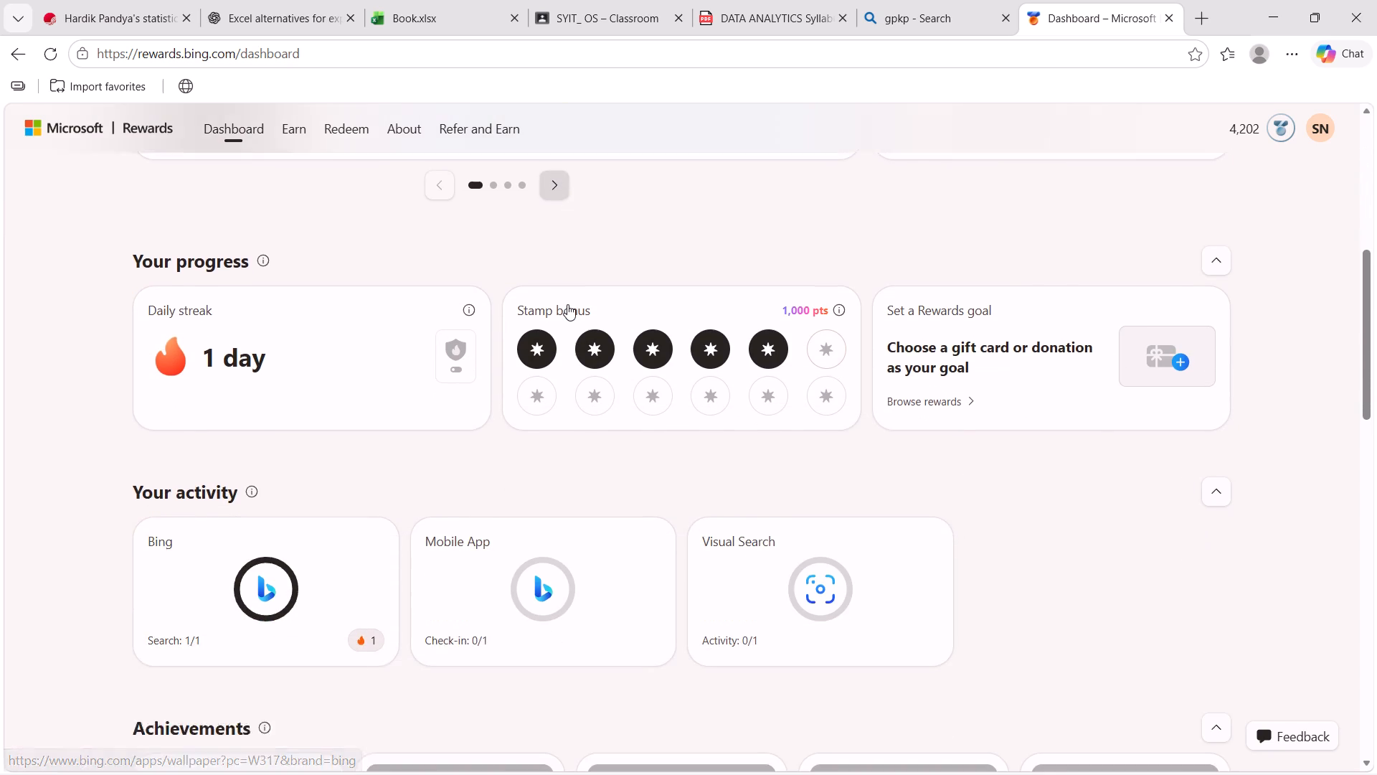
scroll(567, 304, "down", 3)
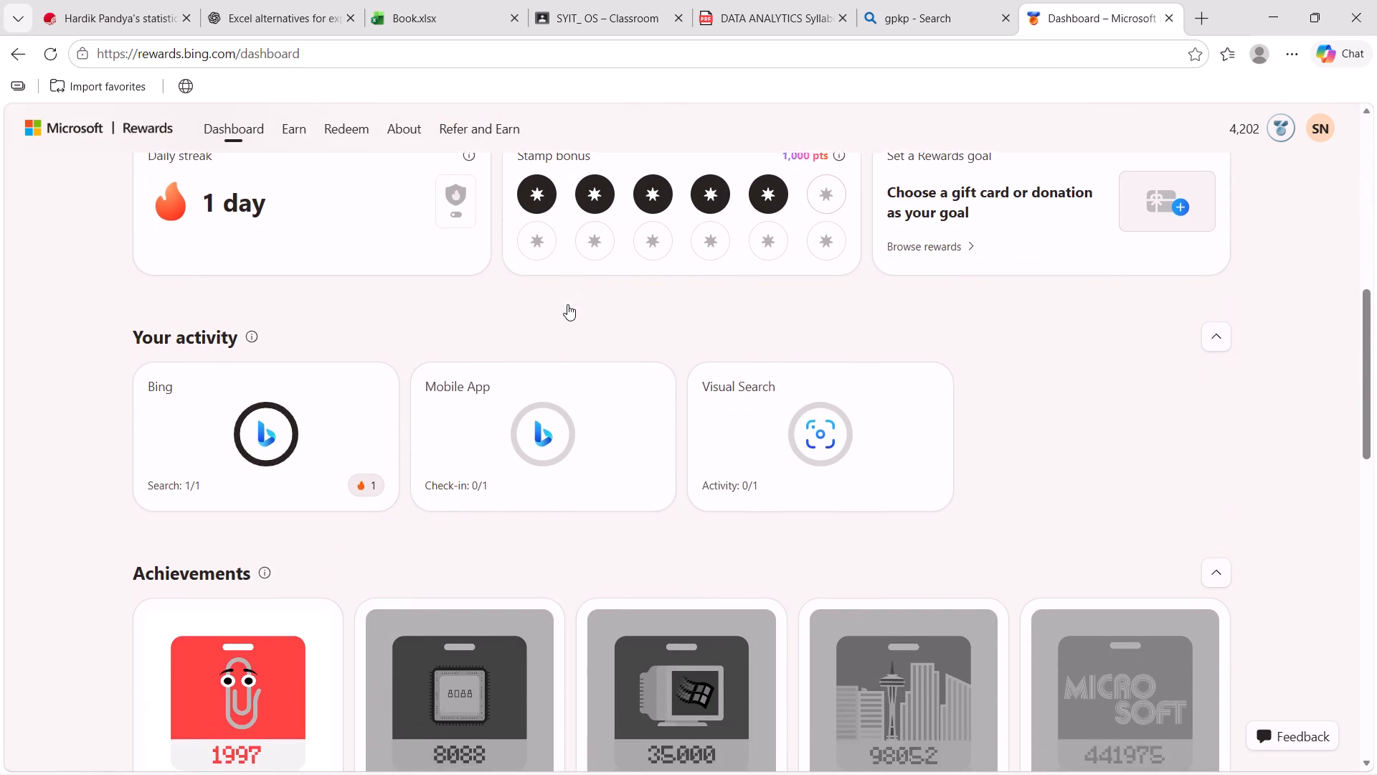
scroll(567, 304, "down", 3)
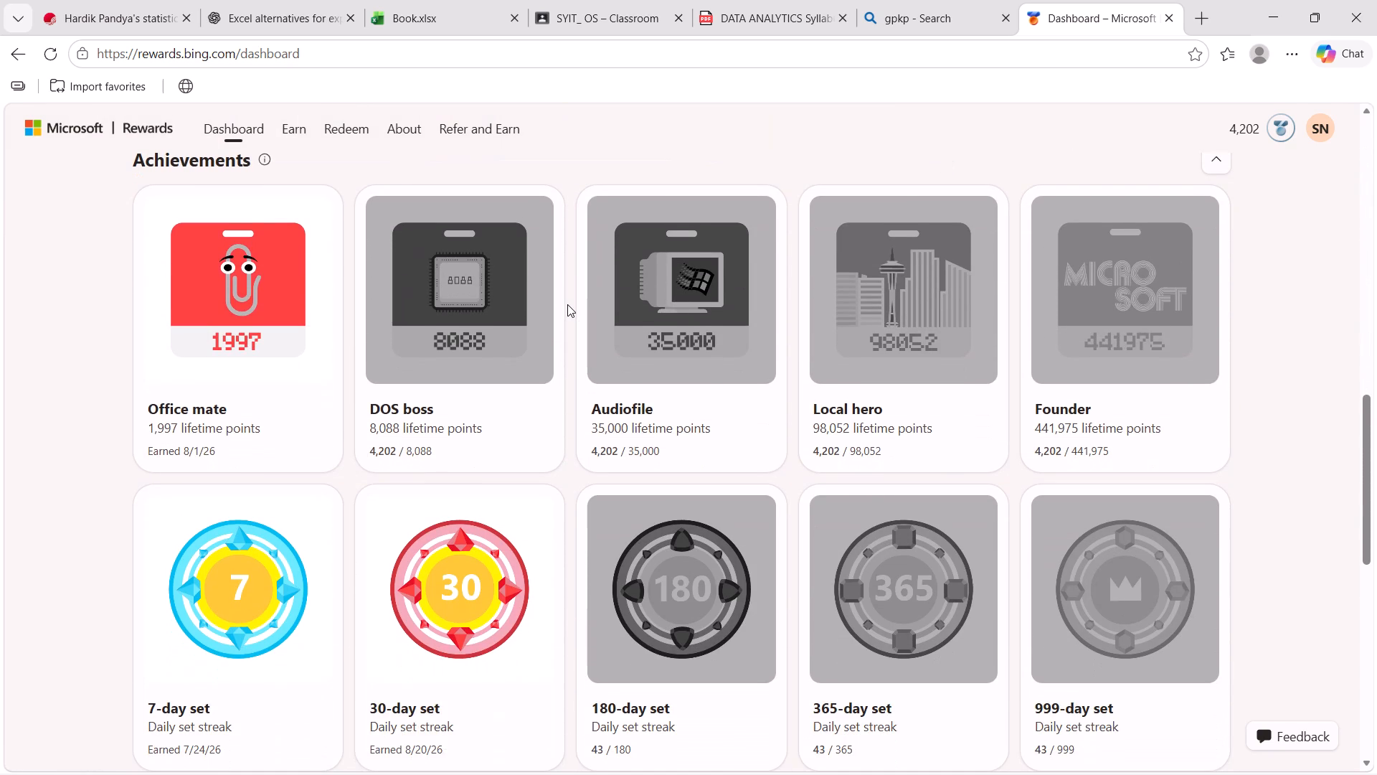
scroll(567, 304, "down", 2)
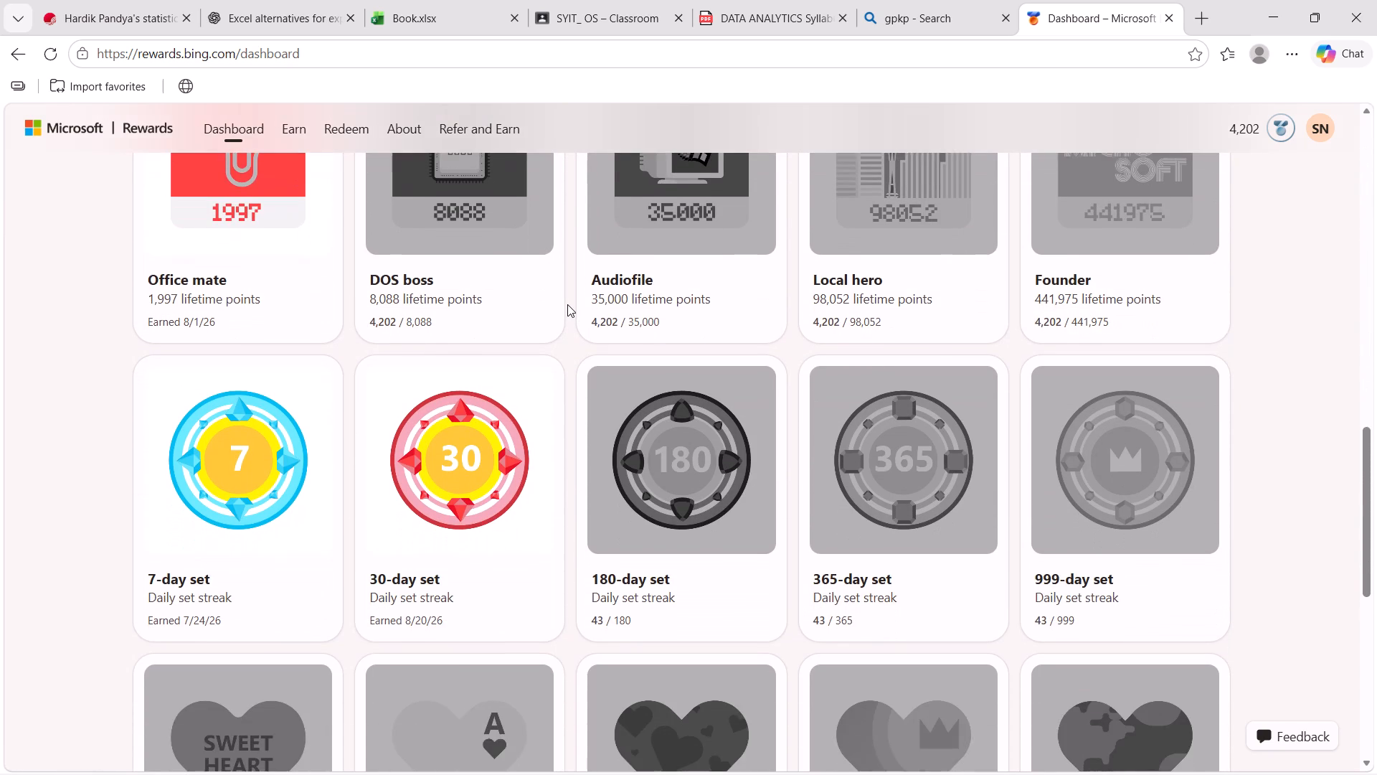
scroll(567, 304, "down", 2)
scroll(567, 304, "up", 1)
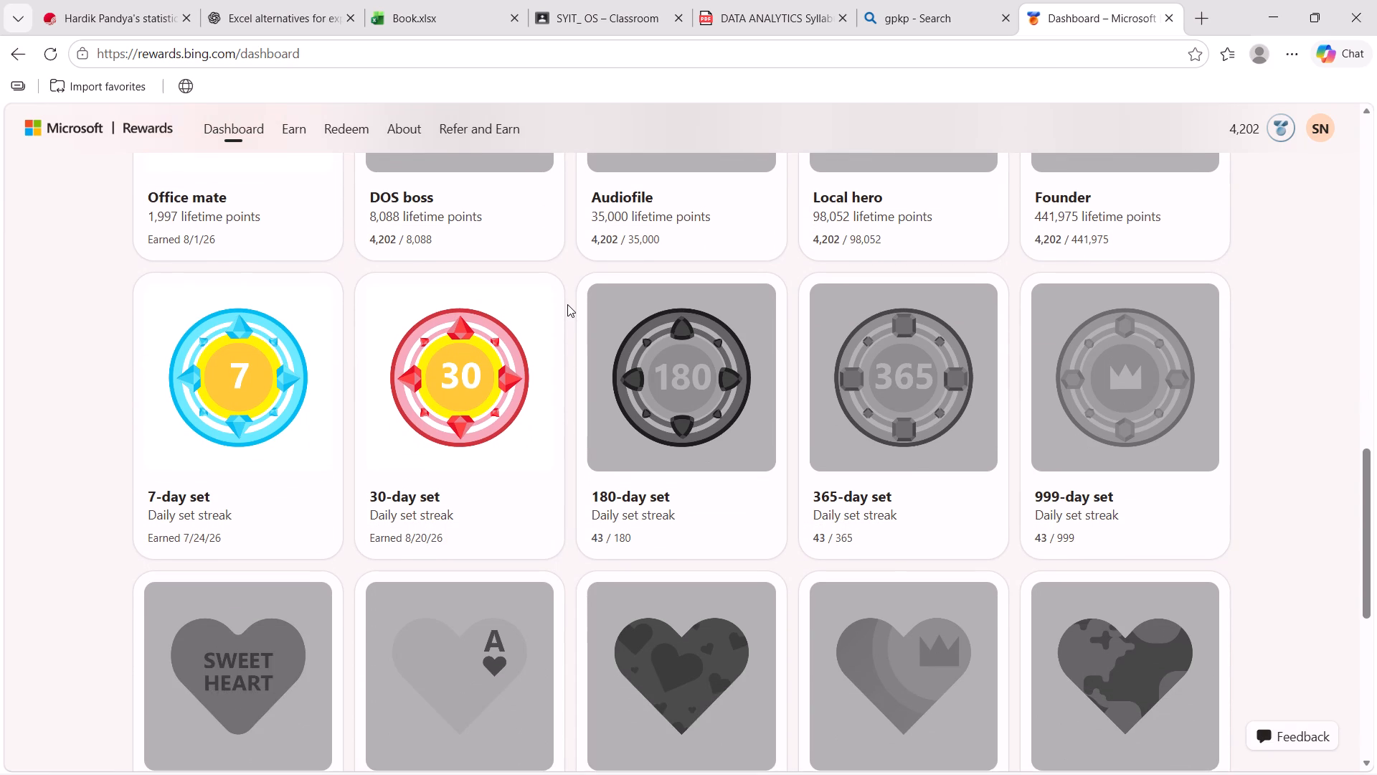
scroll(567, 304, "up", 2)
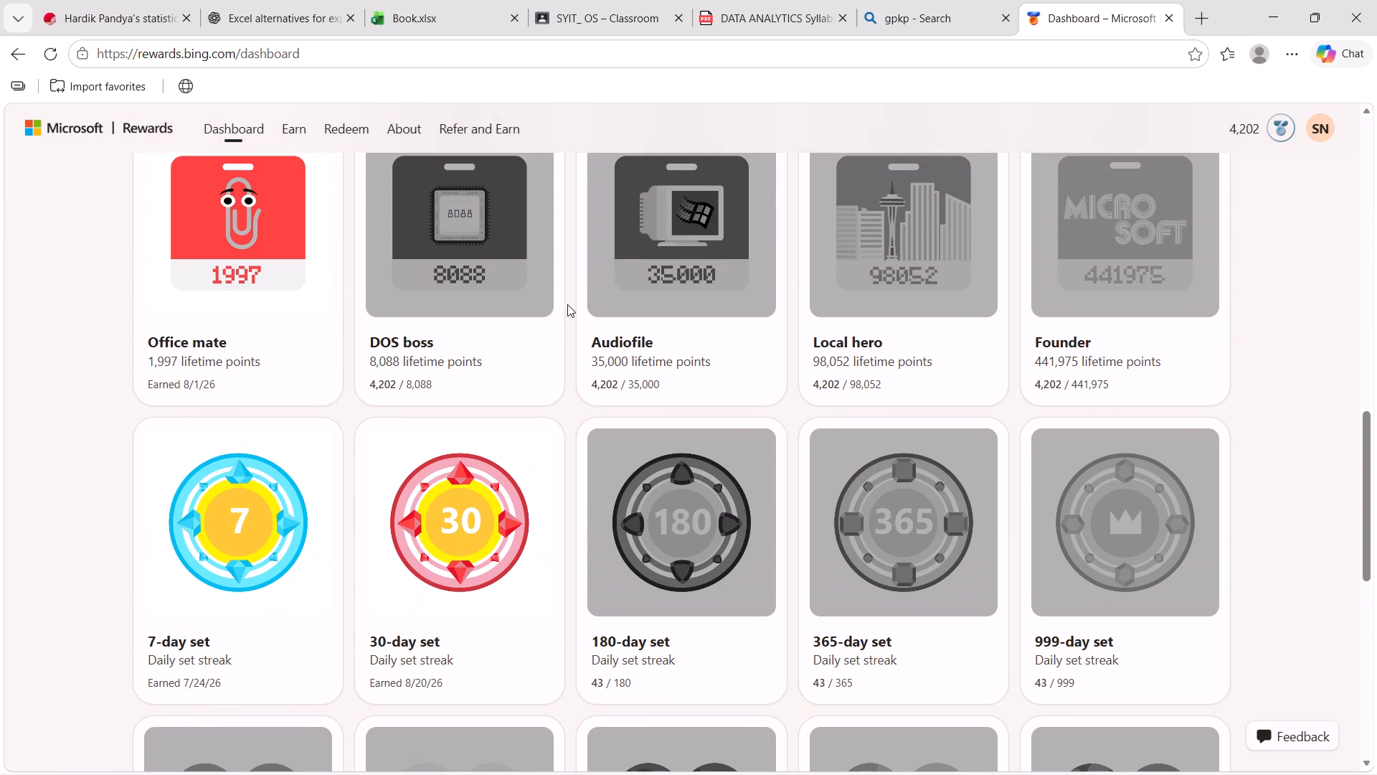
scroll(567, 304, "down", 3)
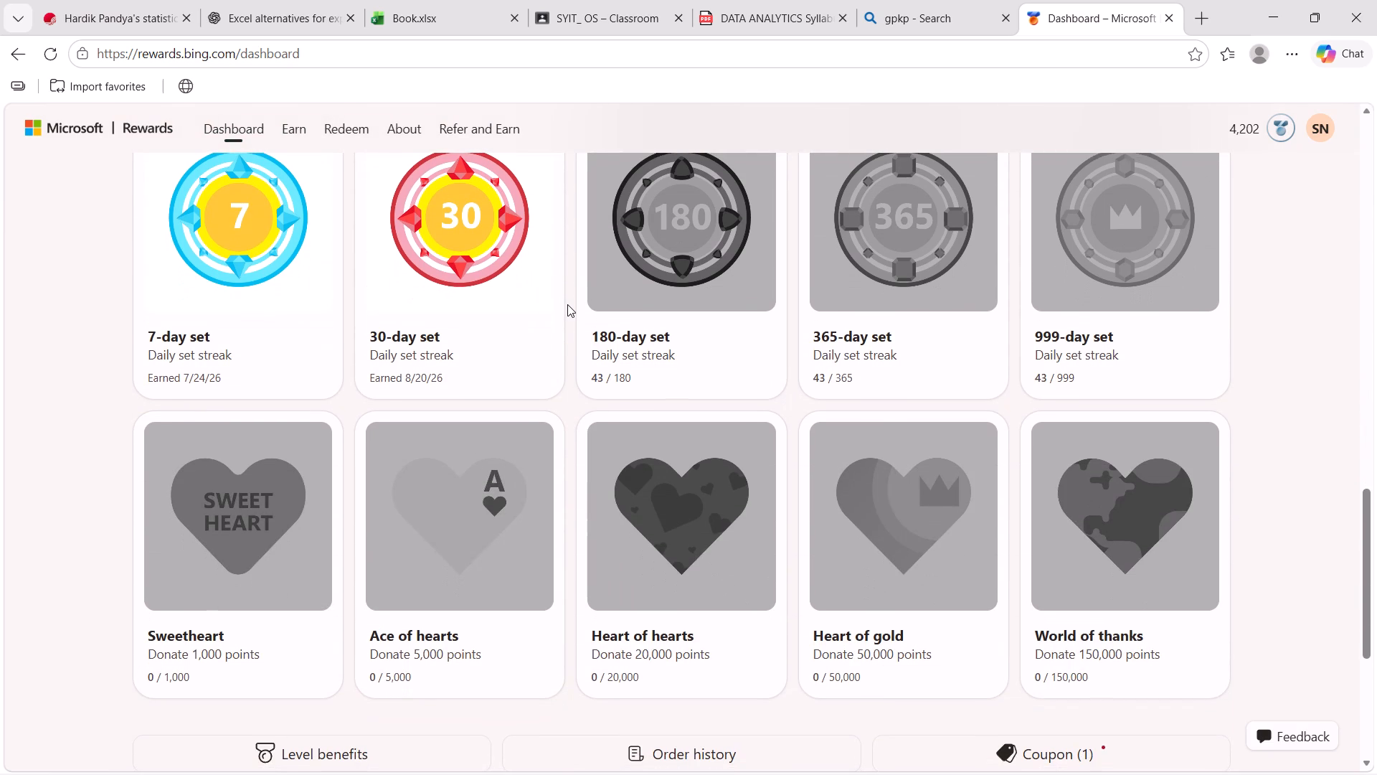
scroll(567, 304, "up", 3)
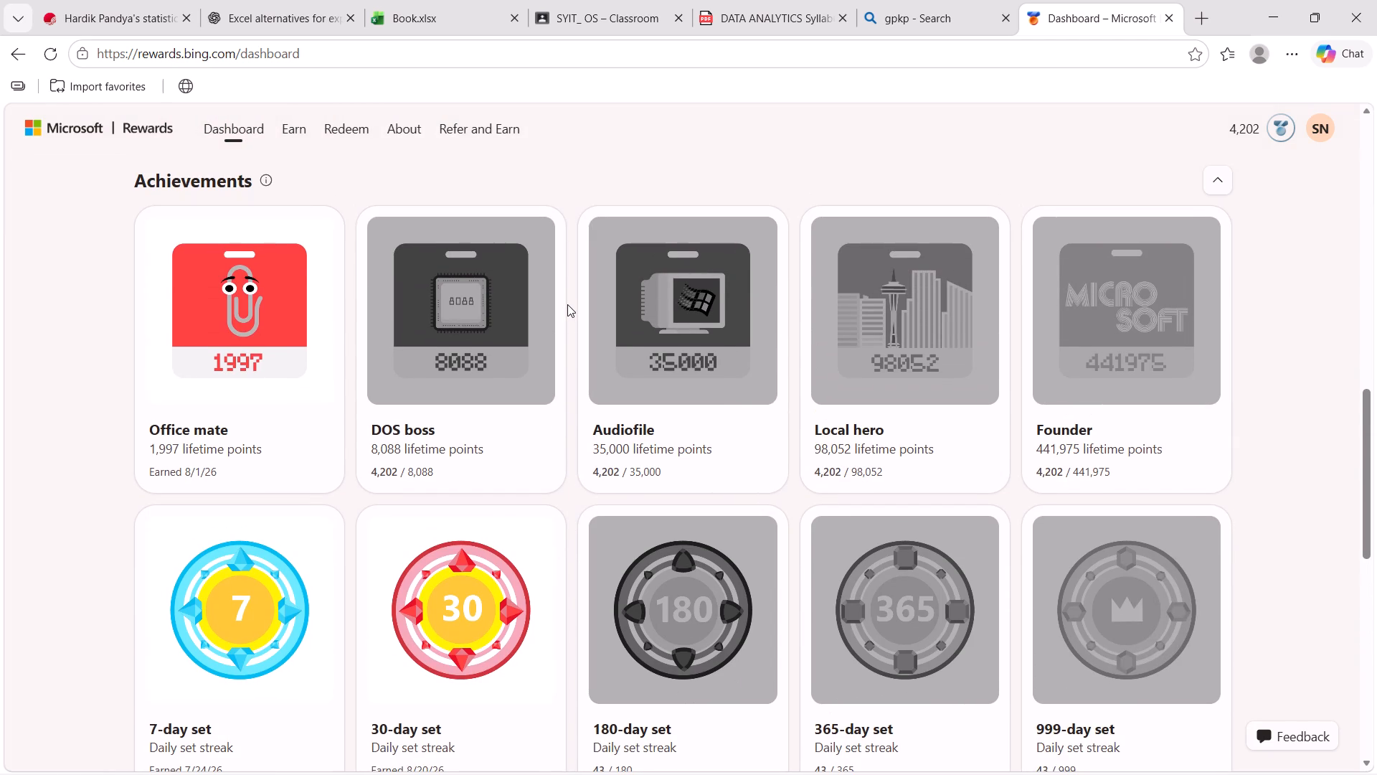
scroll(567, 304, "up", 7)
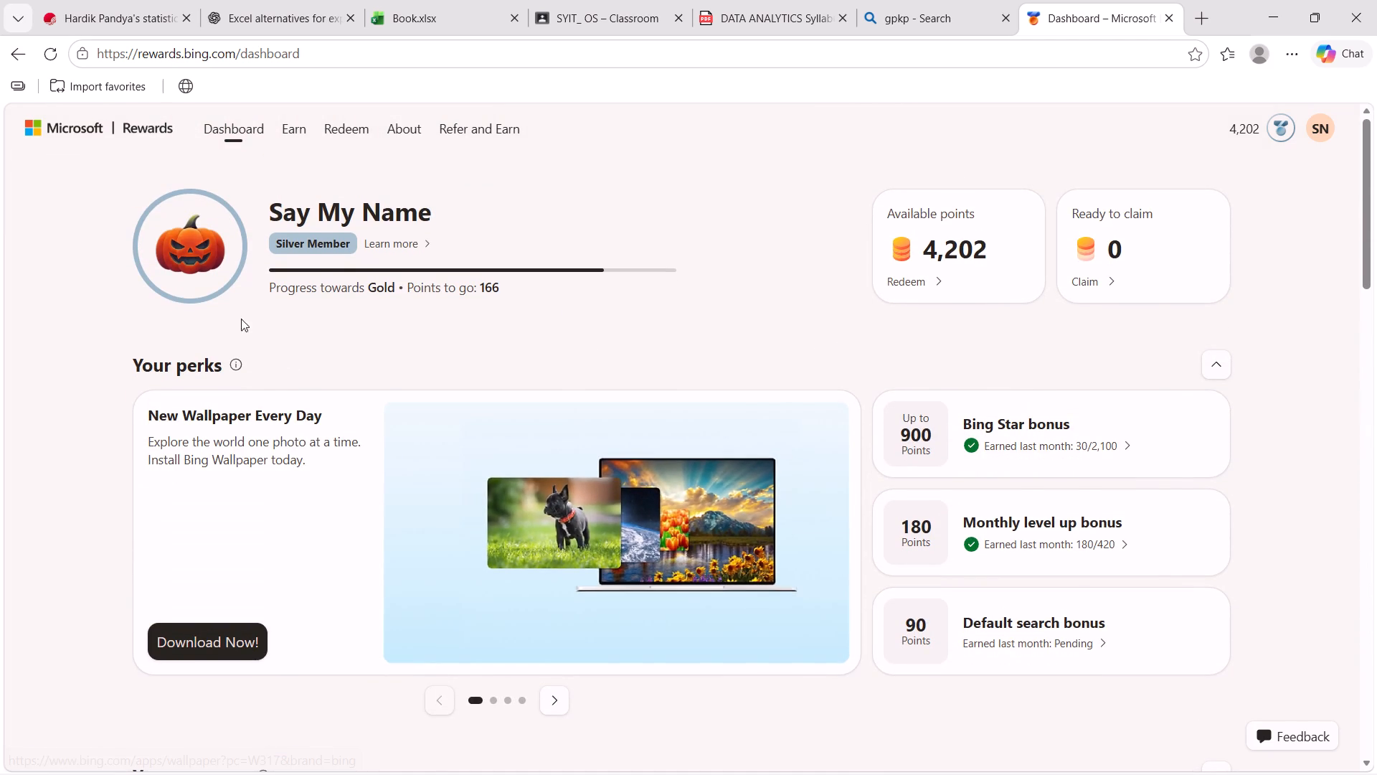
scroll(401, 321, "down", 1)
scroll(401, 321, "up", 1)
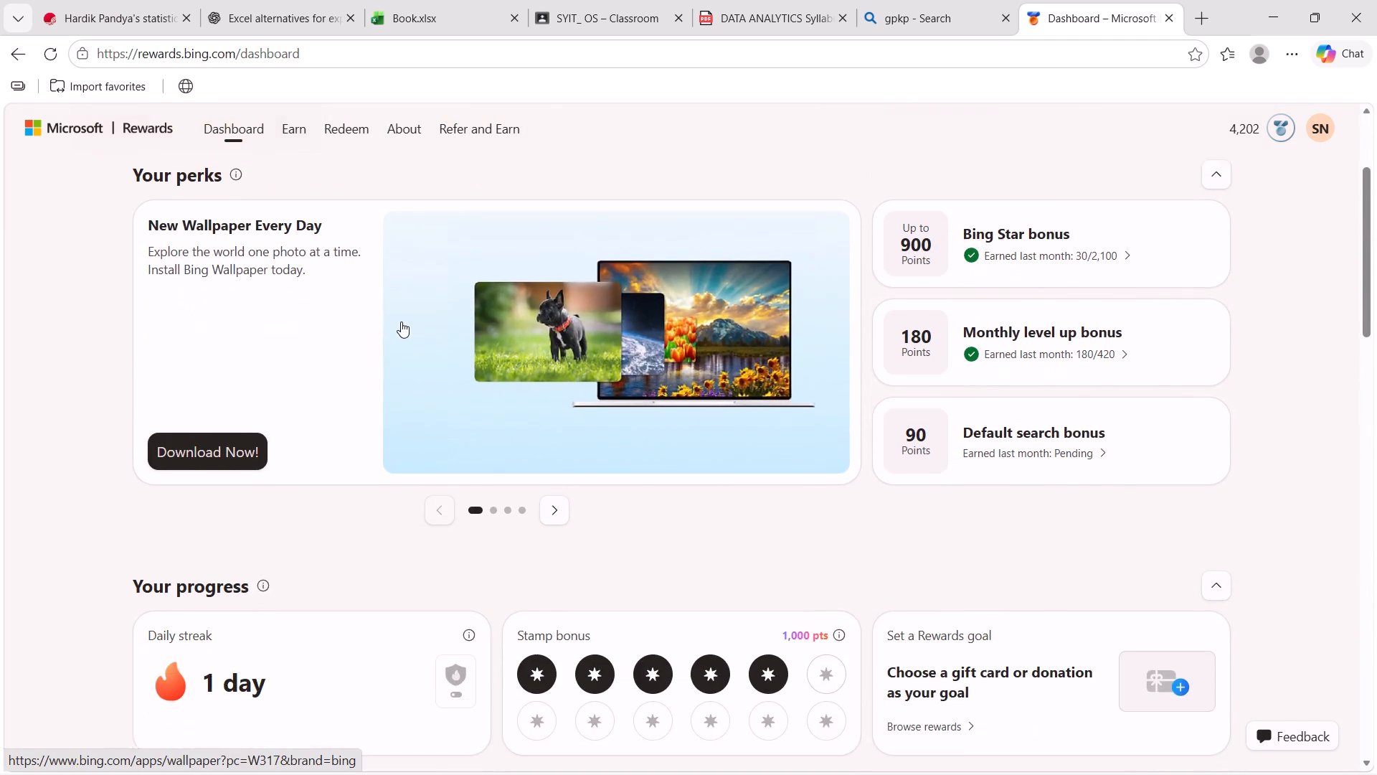
scroll(401, 321, "up", 1)
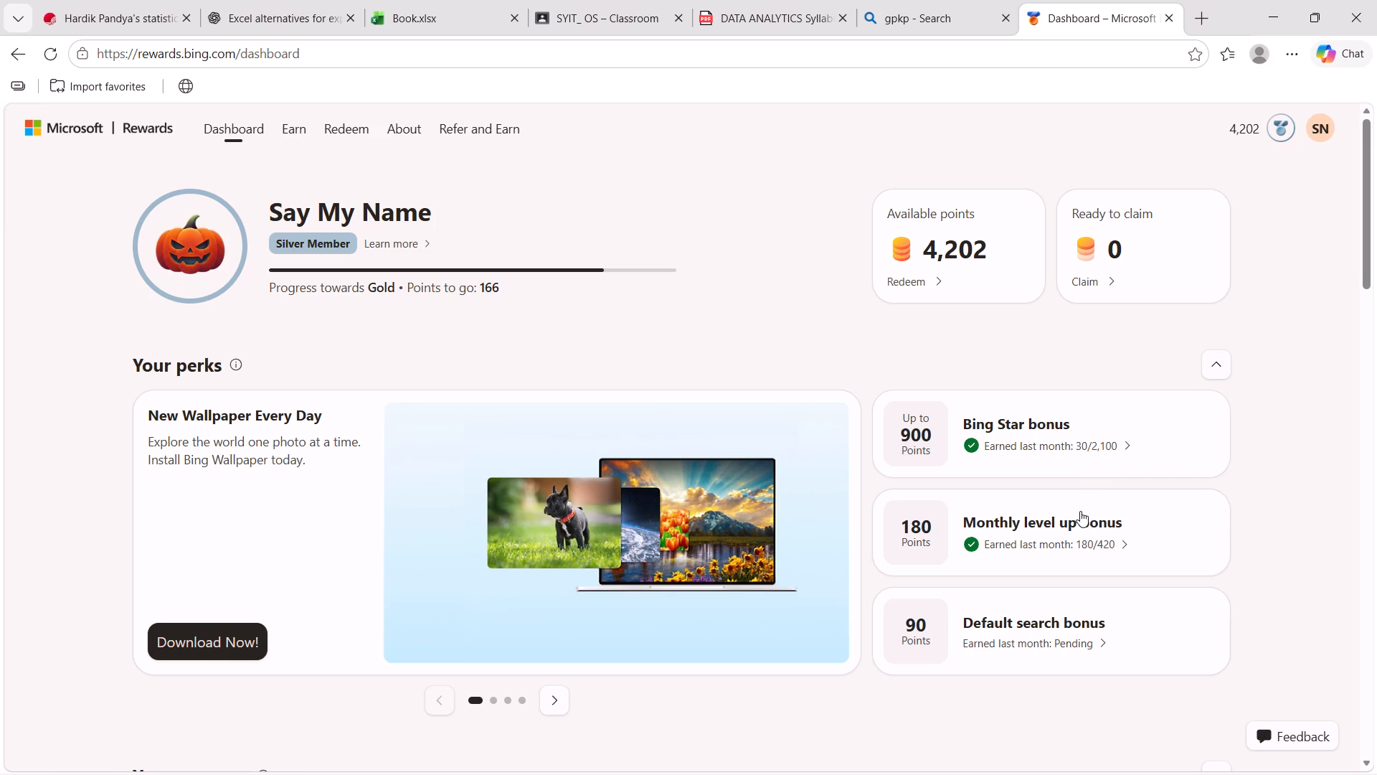
View the Bing Star bonus details and close them.
left_click(1050, 448)
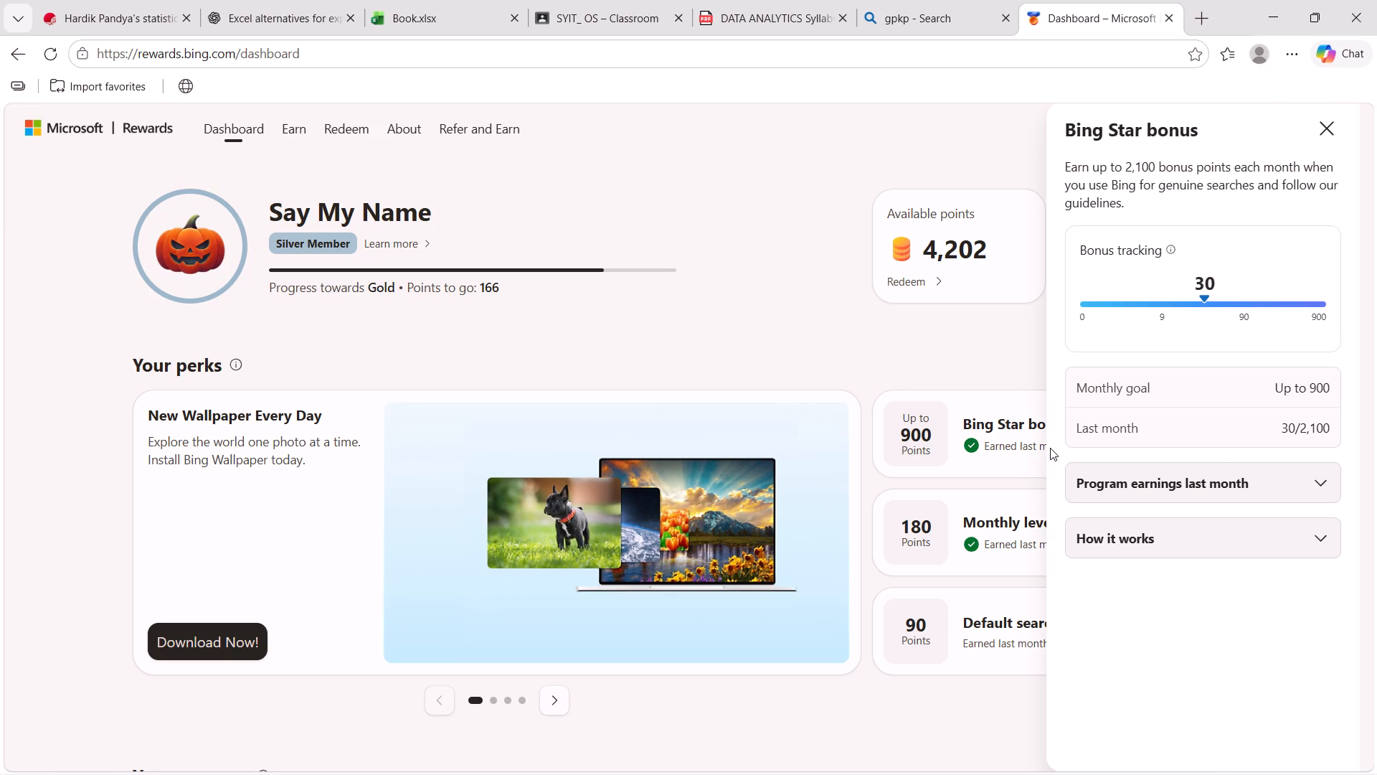
left_click(1010, 379)
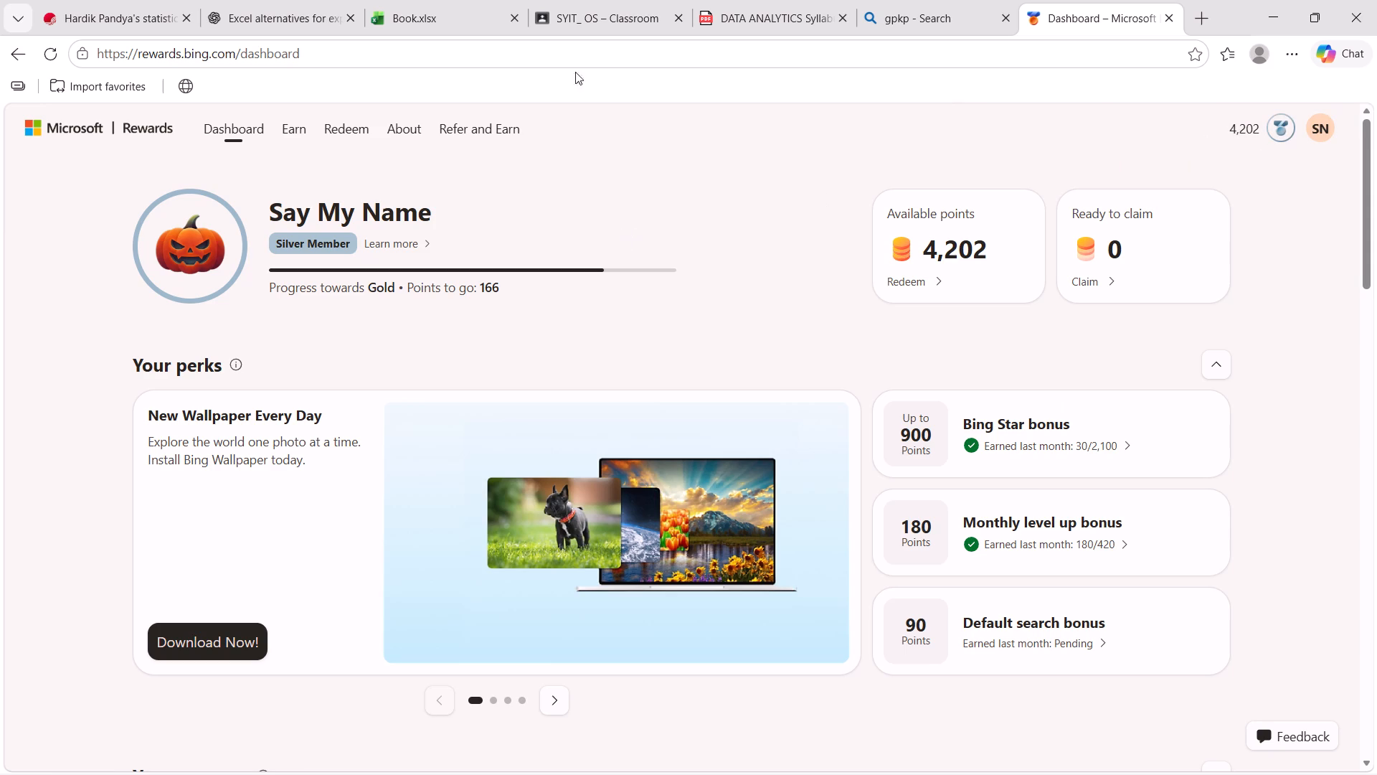
Following the Data Analytics lab manual's section on moving embedded charts, move the price chart on Sheet4 slightly down to start at about row 2.
left_click(624, 26)
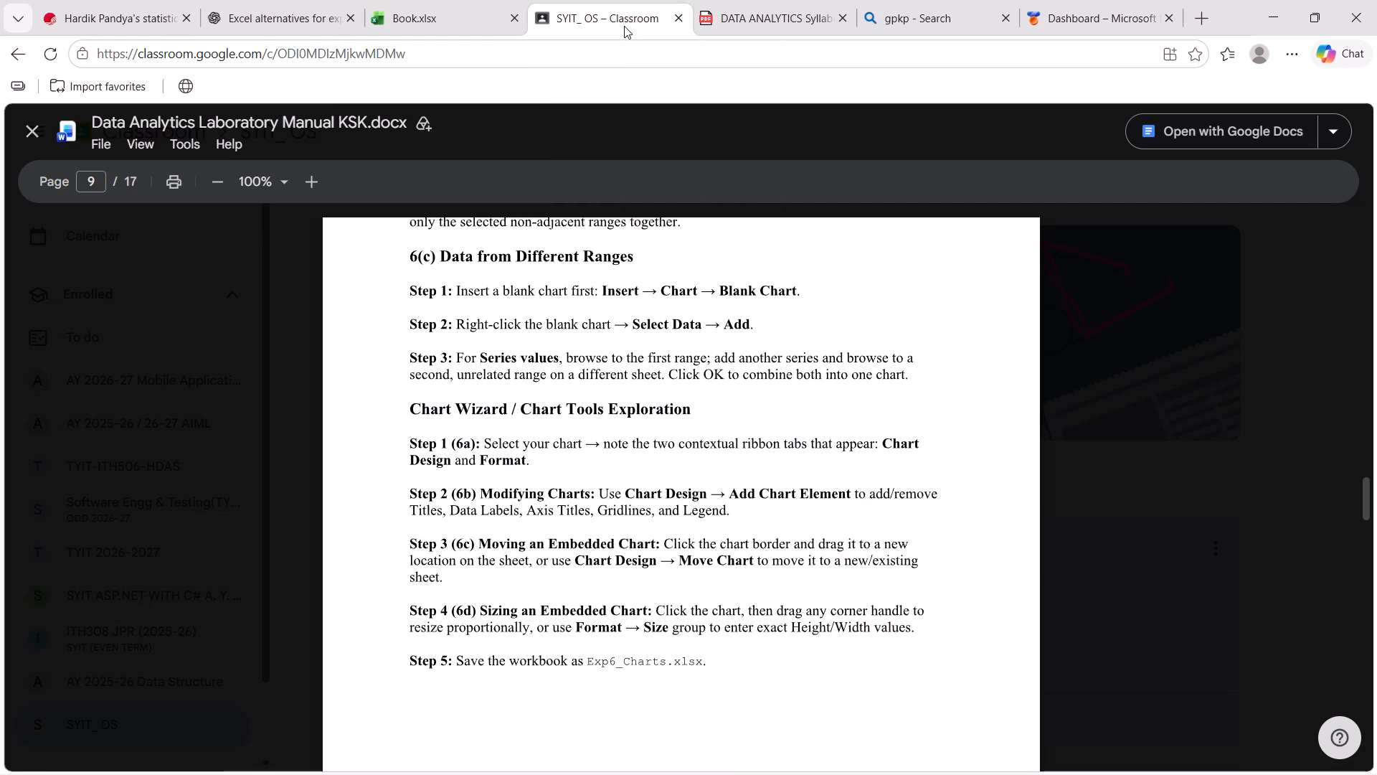
scroll(656, 321, "up", 1)
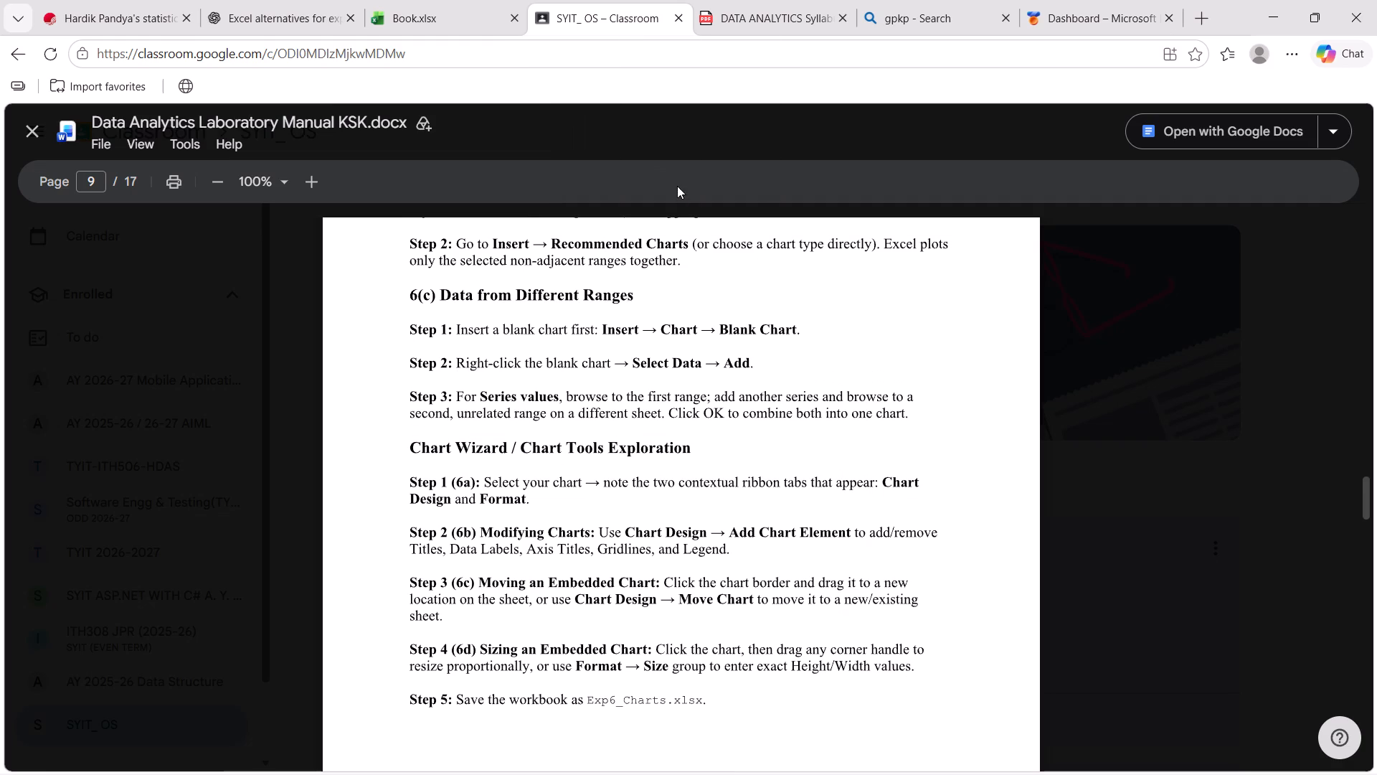
left_click(612, 530)
left_click(416, 0)
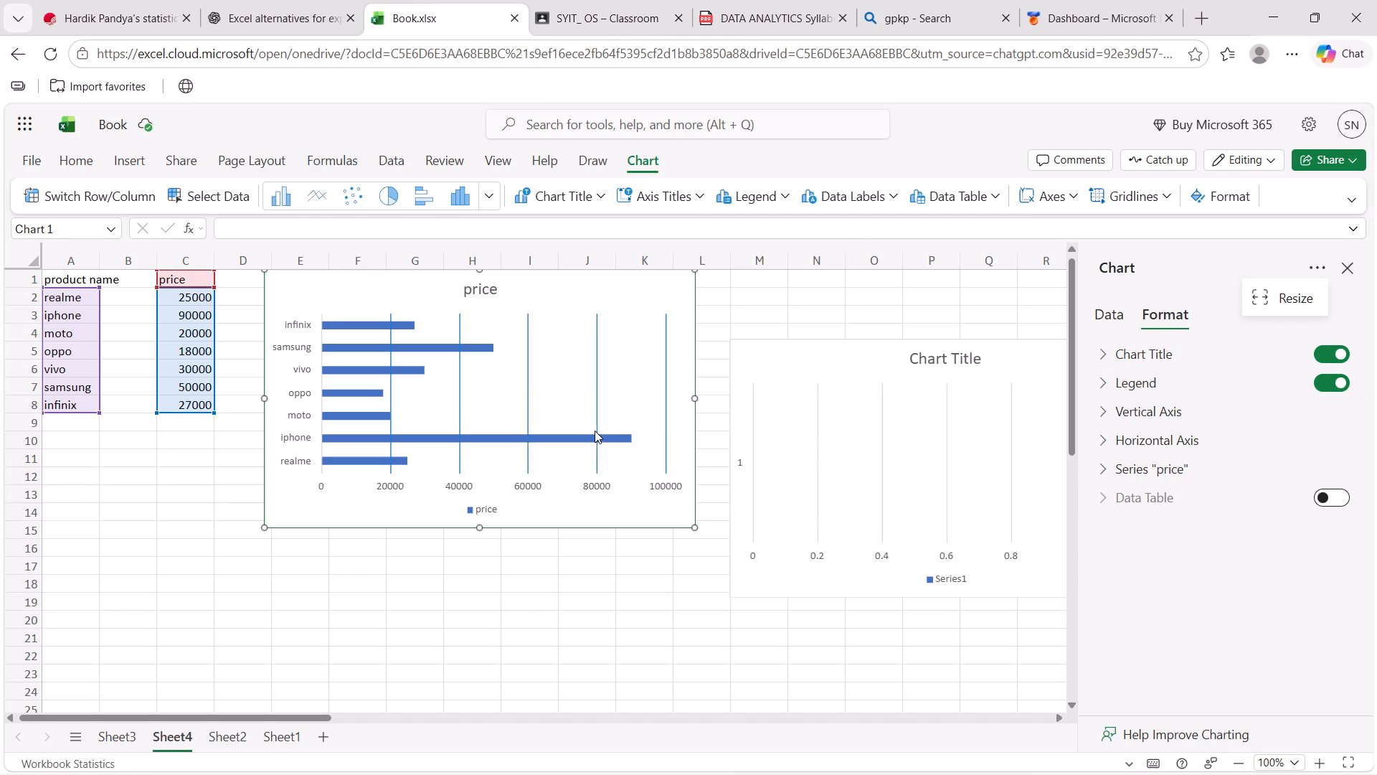
left_click_drag(595, 431, 620, 505)
left_click_drag(620, 505, 601, 621)
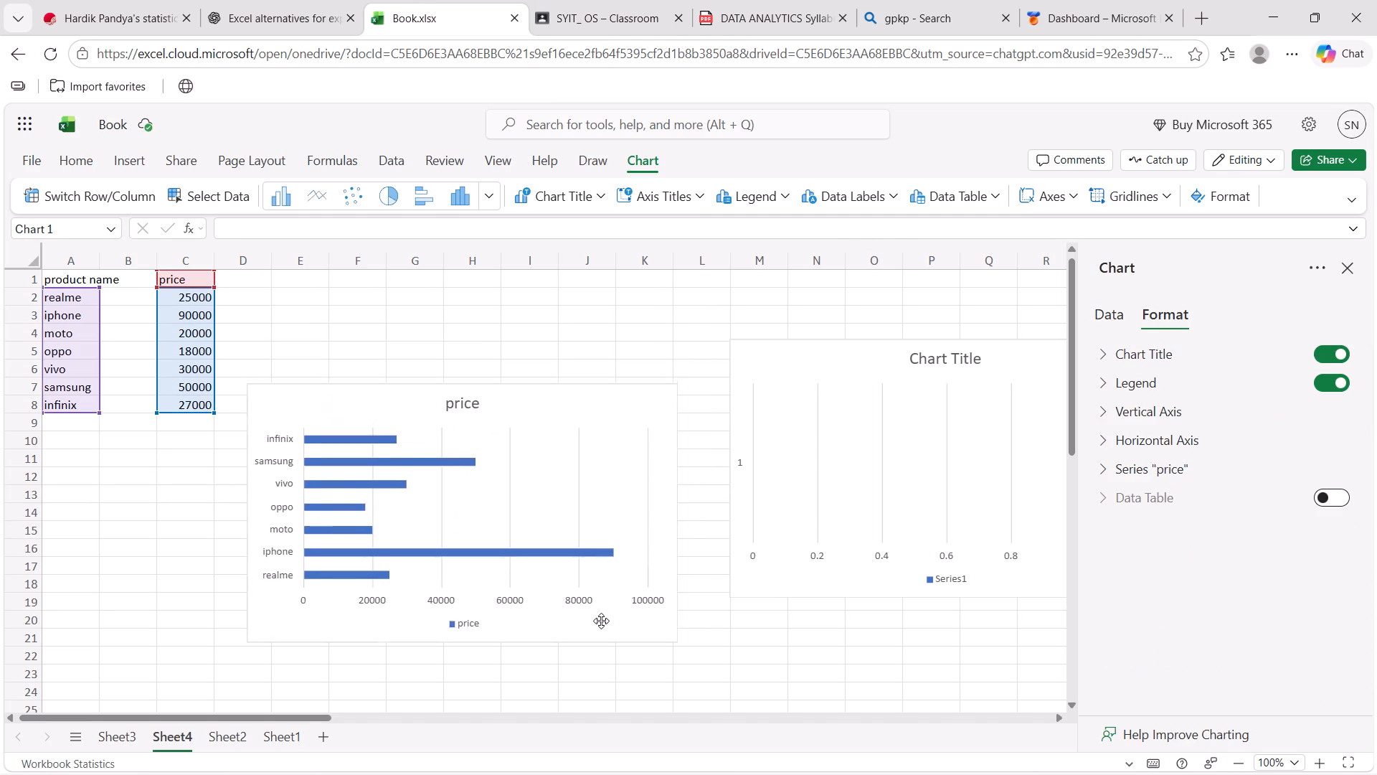
left_click_drag(601, 621, 626, 545)
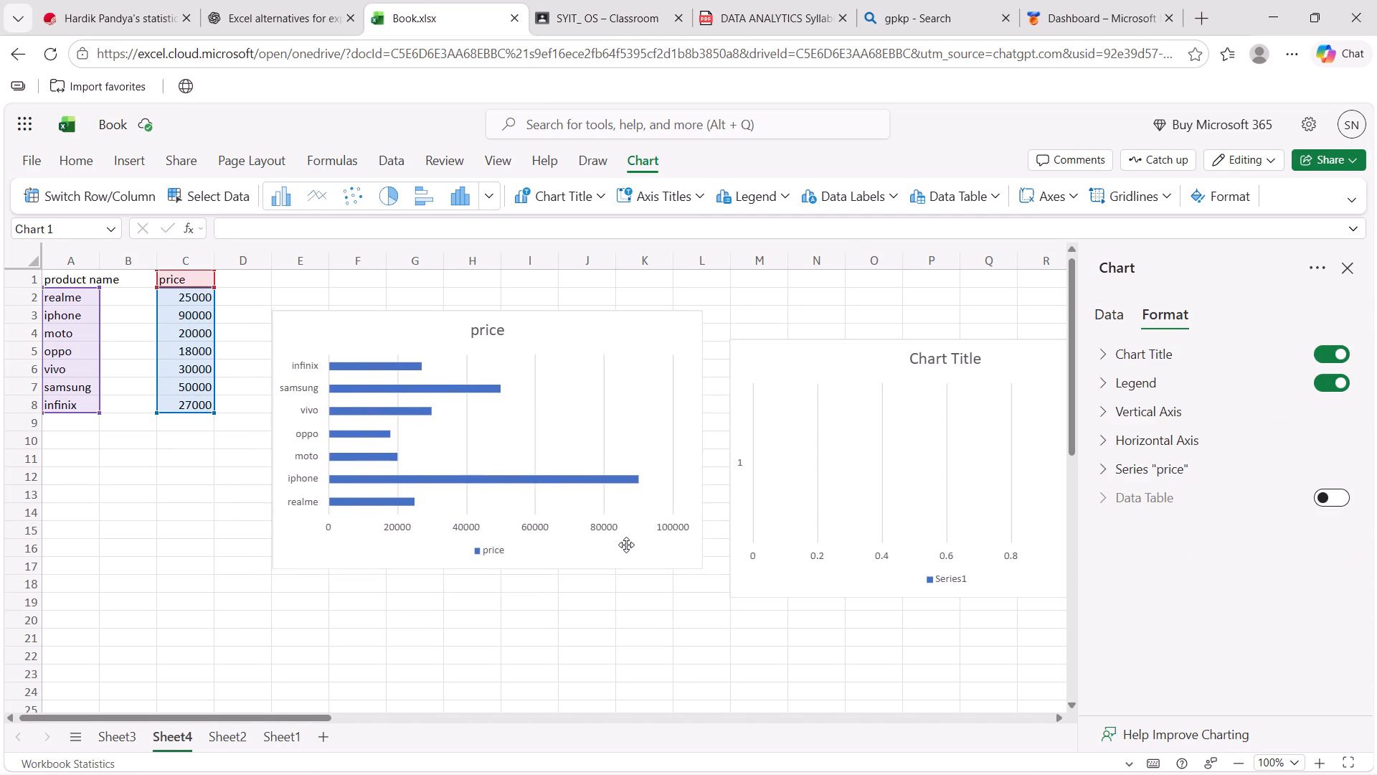
left_click_drag(626, 545, 625, 531)
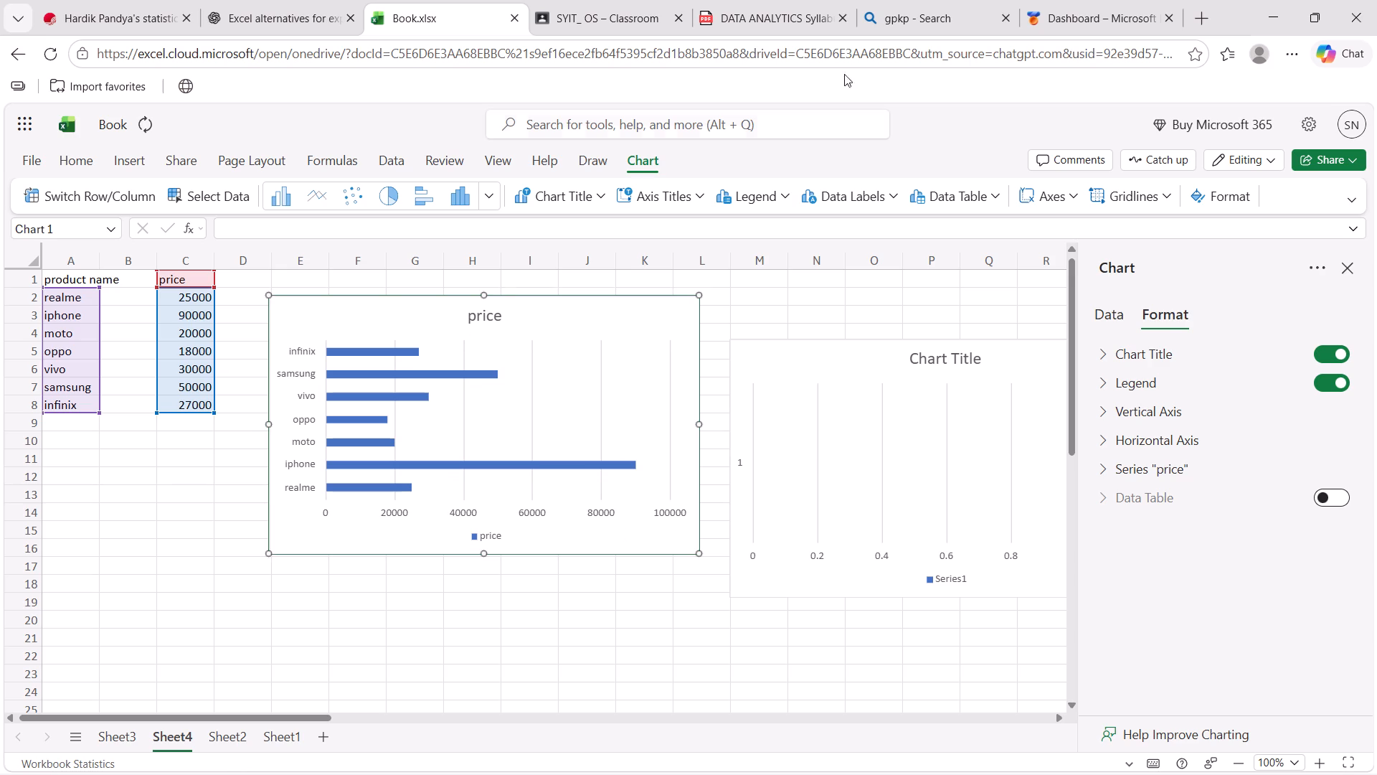
Following the manual's sizing step, resize the price chart on Sheet4 so it spans about columns E to L and ends at about row 19.
left_click(619, 0)
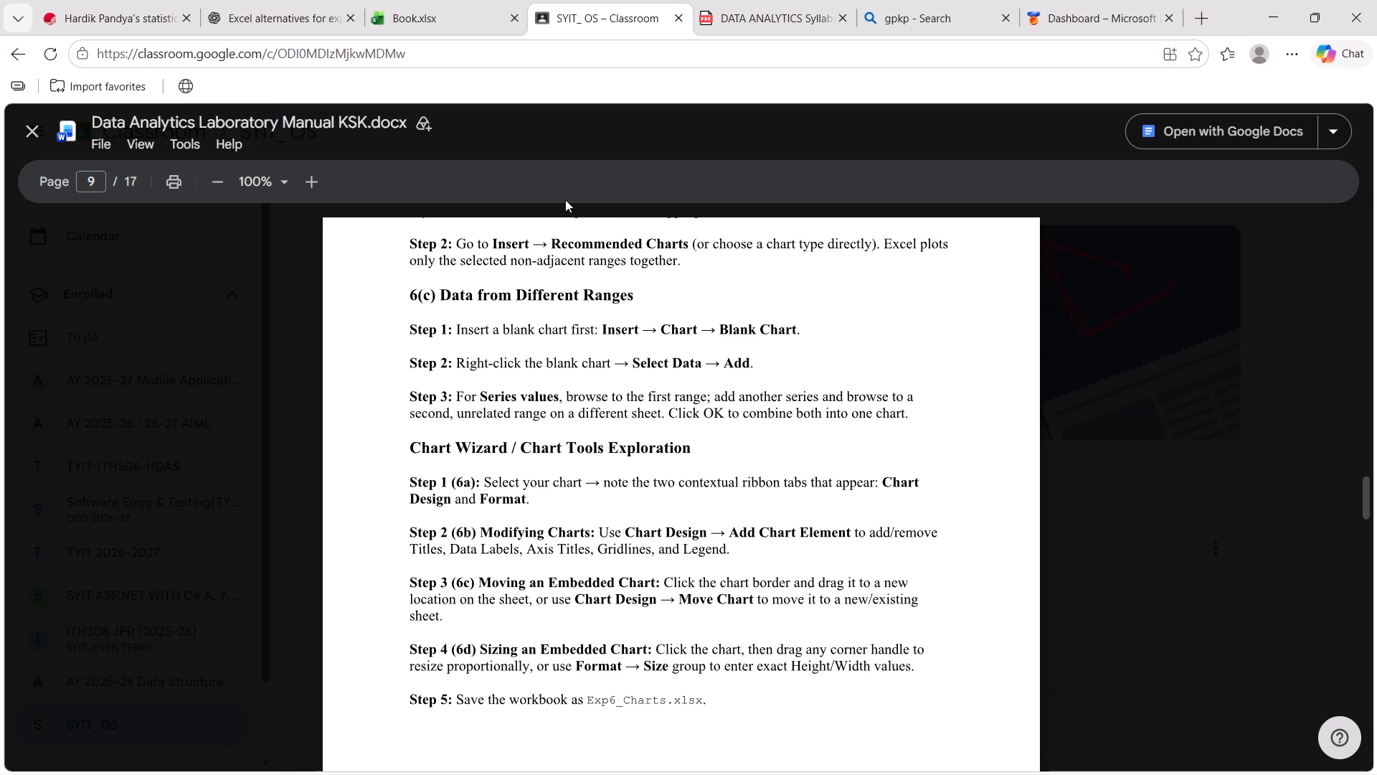
left_click(451, 29)
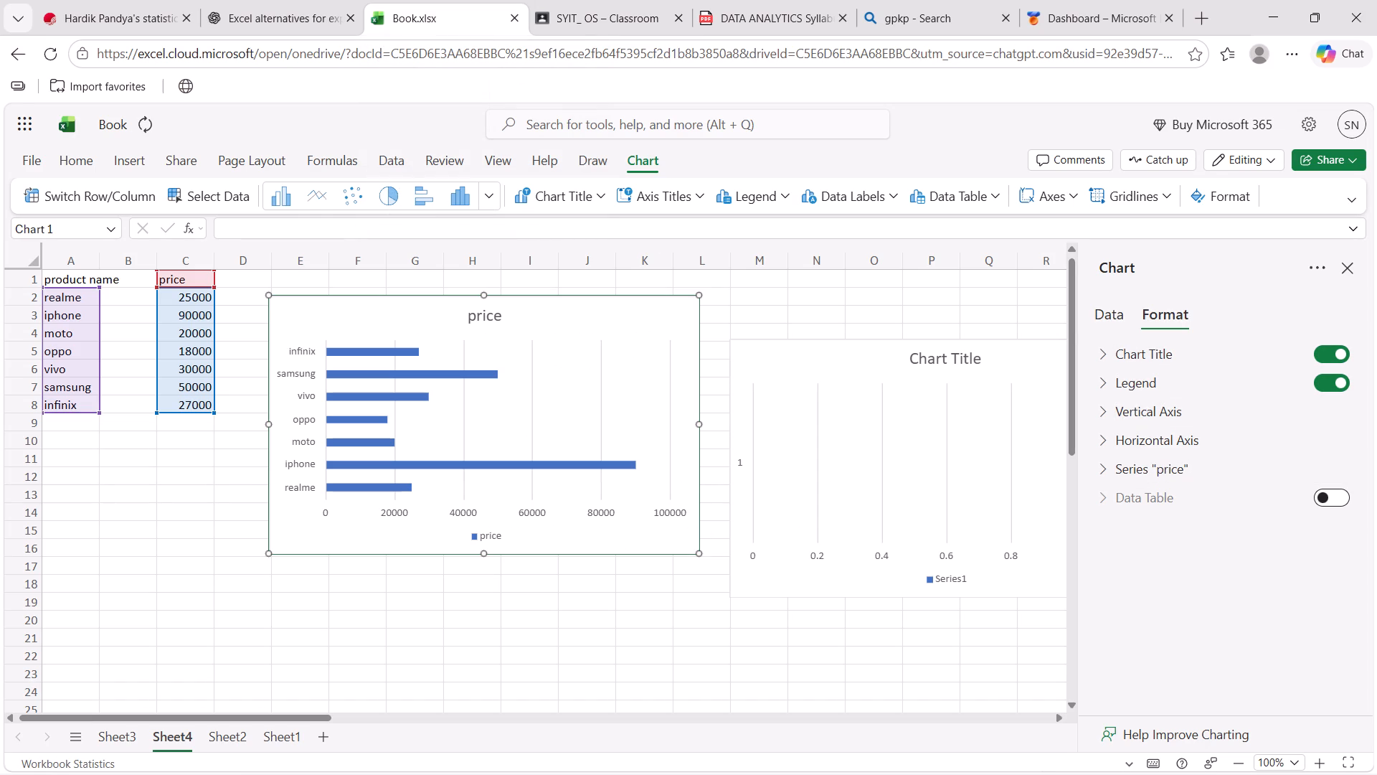
left_click_drag(701, 553, 800, 651)
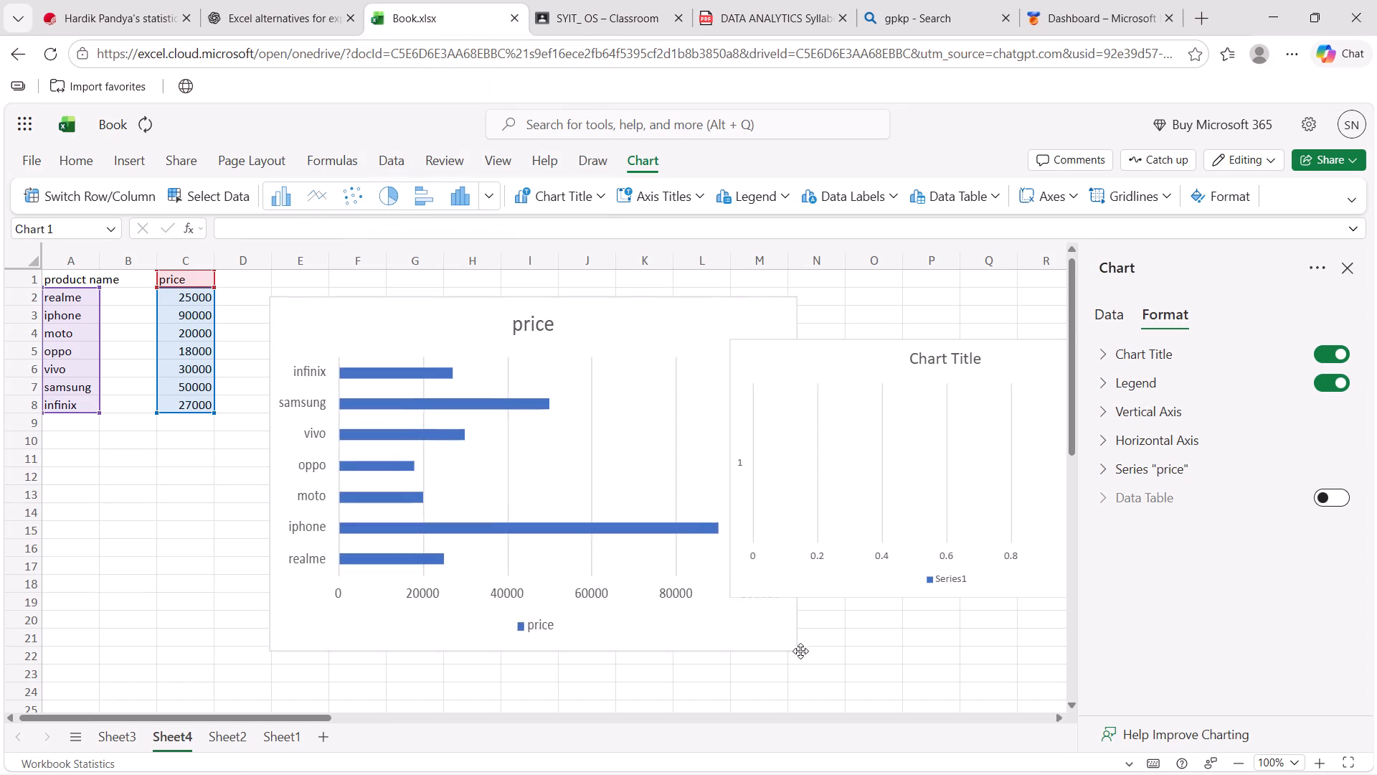
left_click_drag(800, 651, 597, 605)
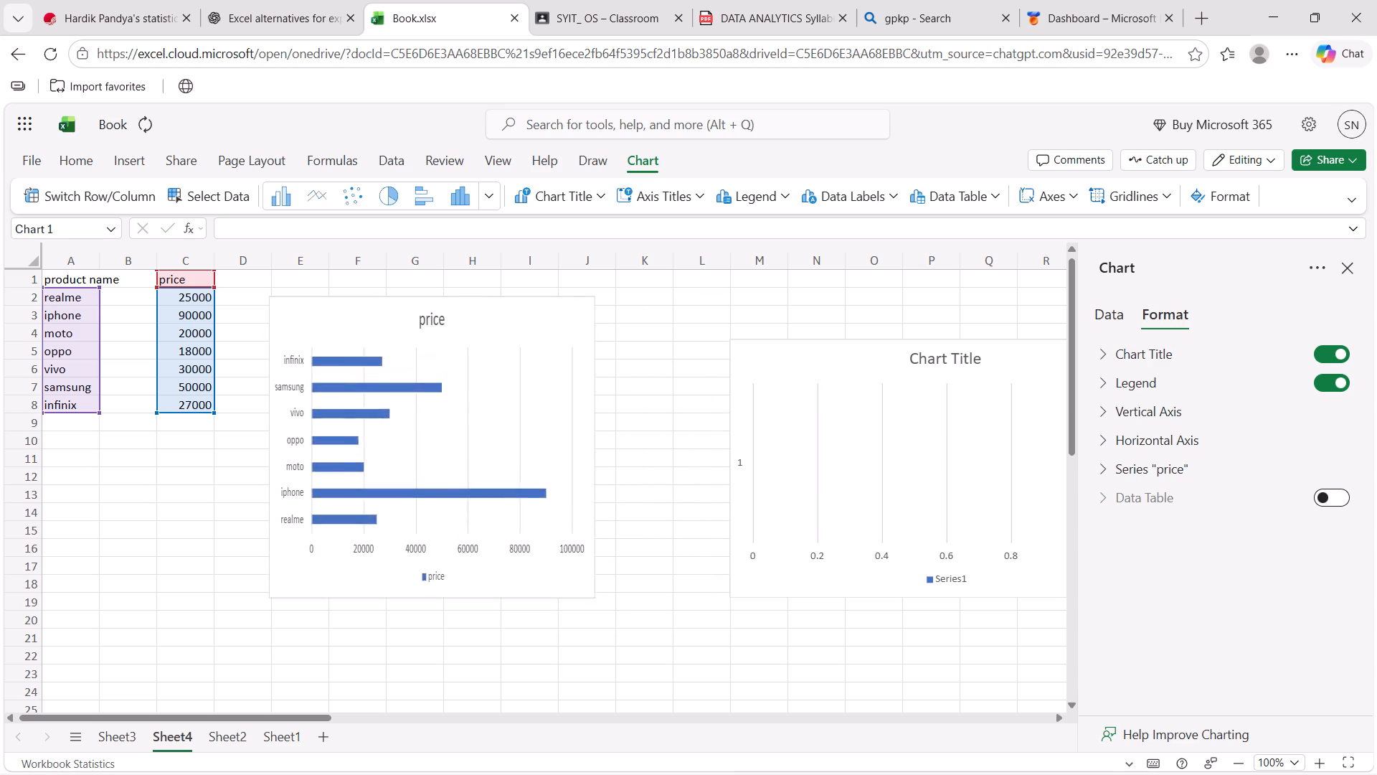
left_click_drag(597, 605, 701, 605)
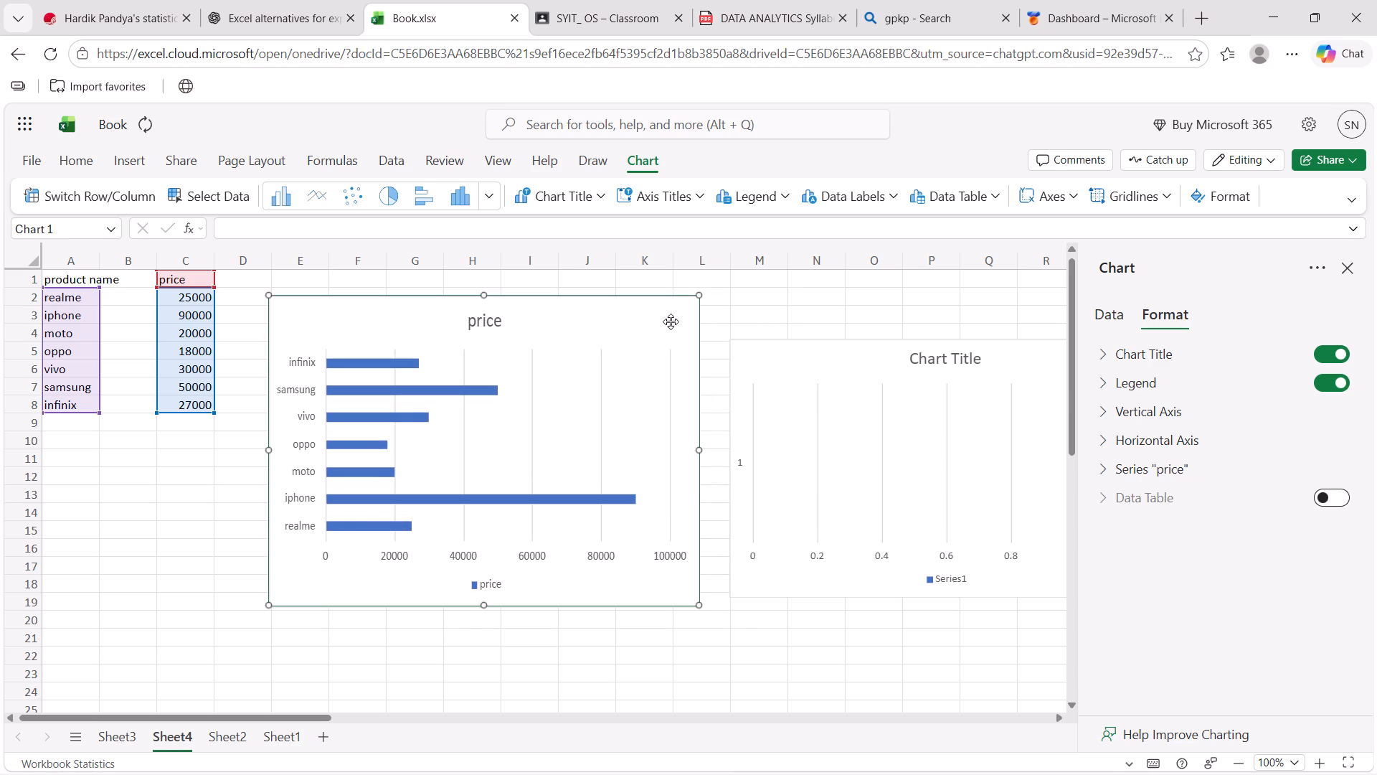
Review the lab manual's Experiment 6 steps, including data from different ranges, and the start of Experiment 7.
left_click(603, 13)
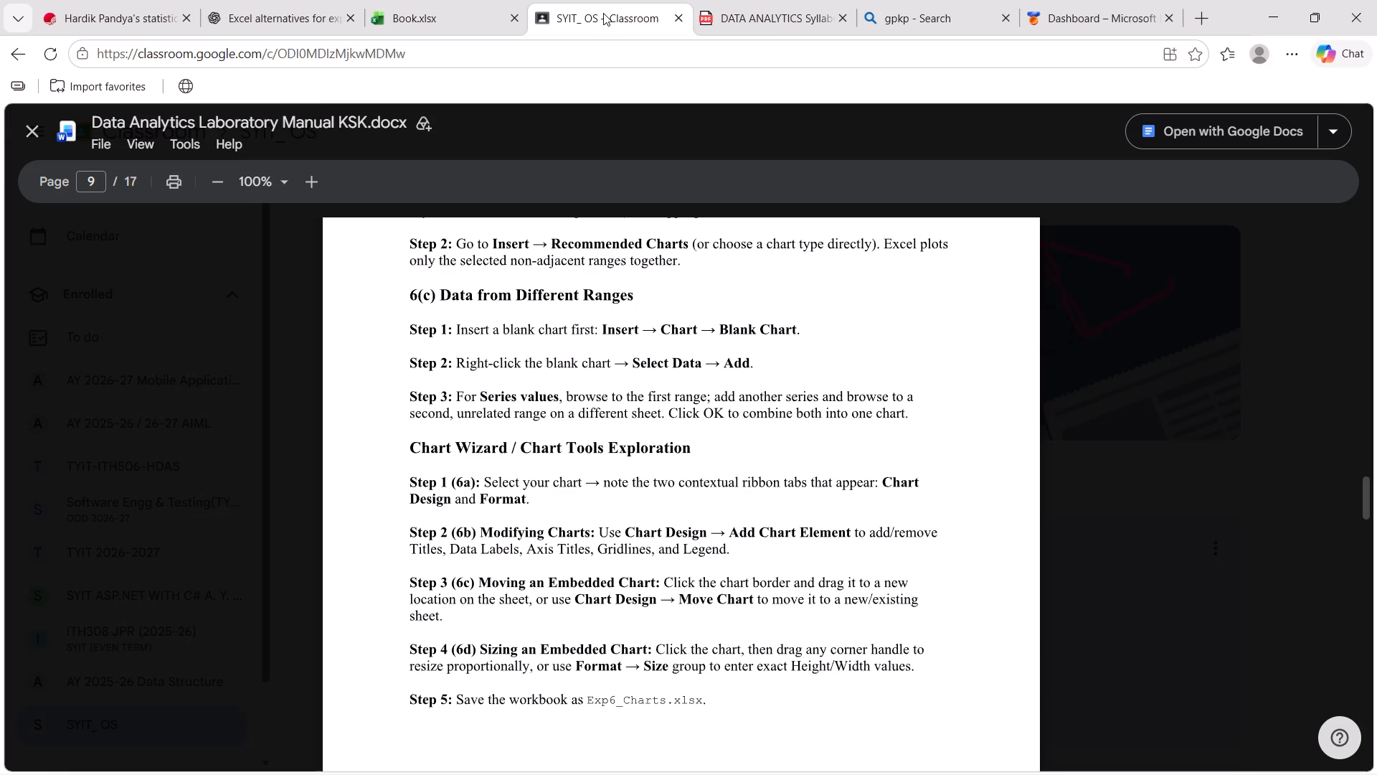
scroll(698, 260, "down", 5)
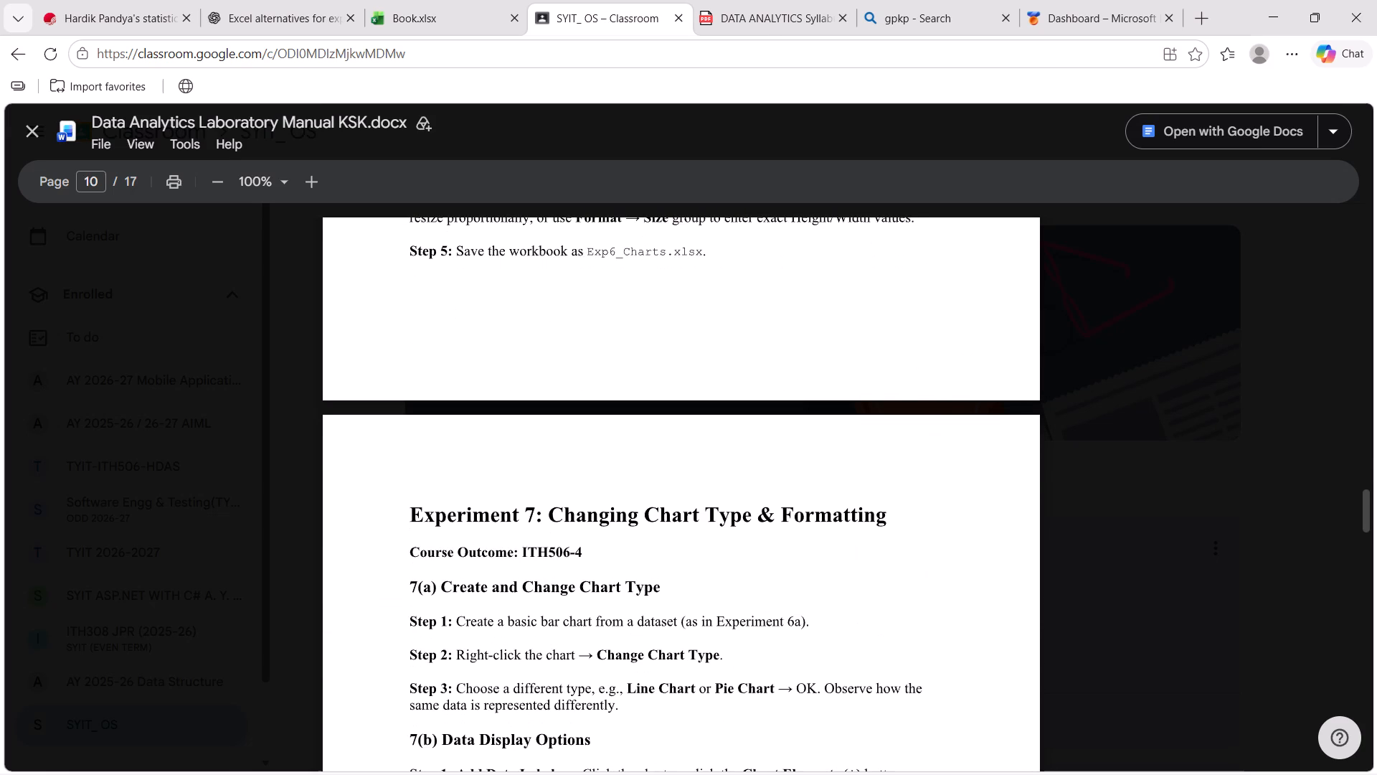
scroll(698, 260, "down", 1)
scroll(698, 260, "up", 2)
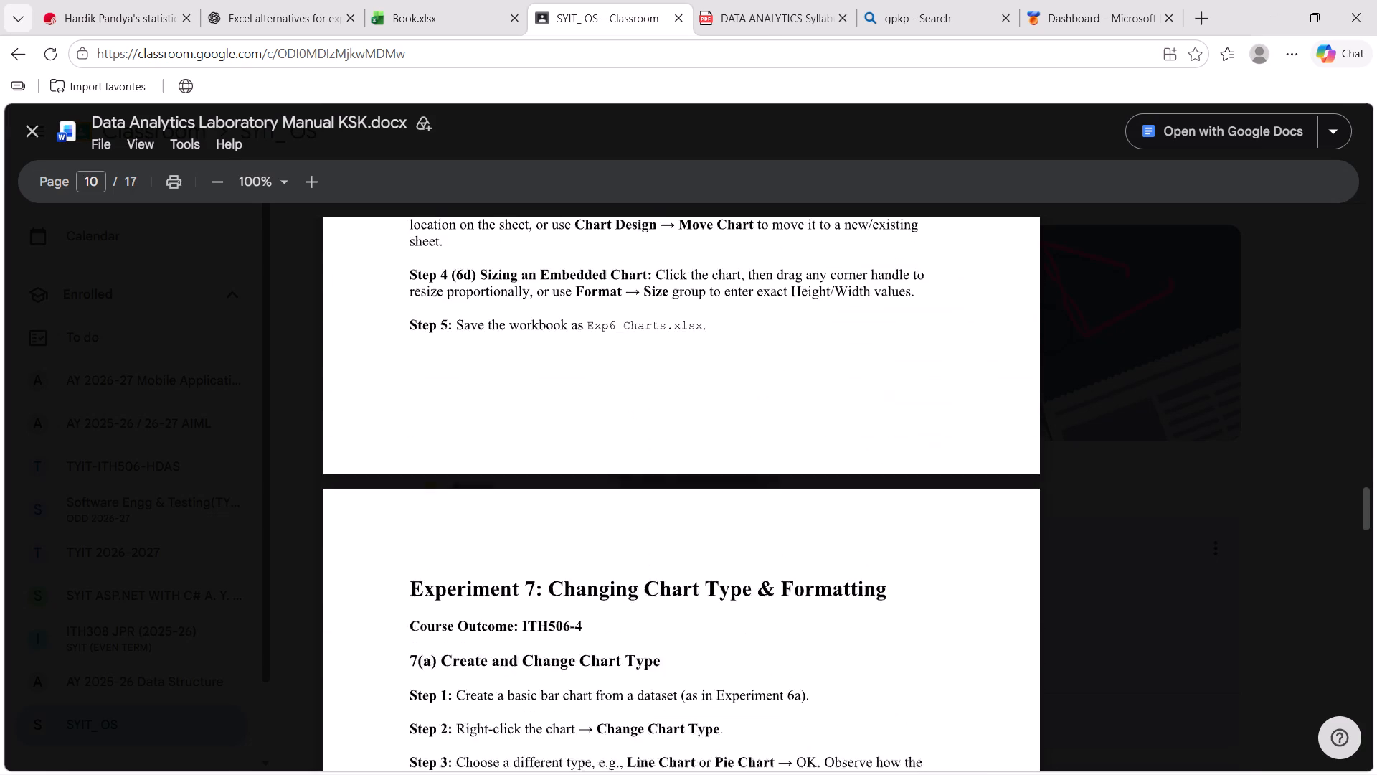
scroll(698, 260, "up", 4)
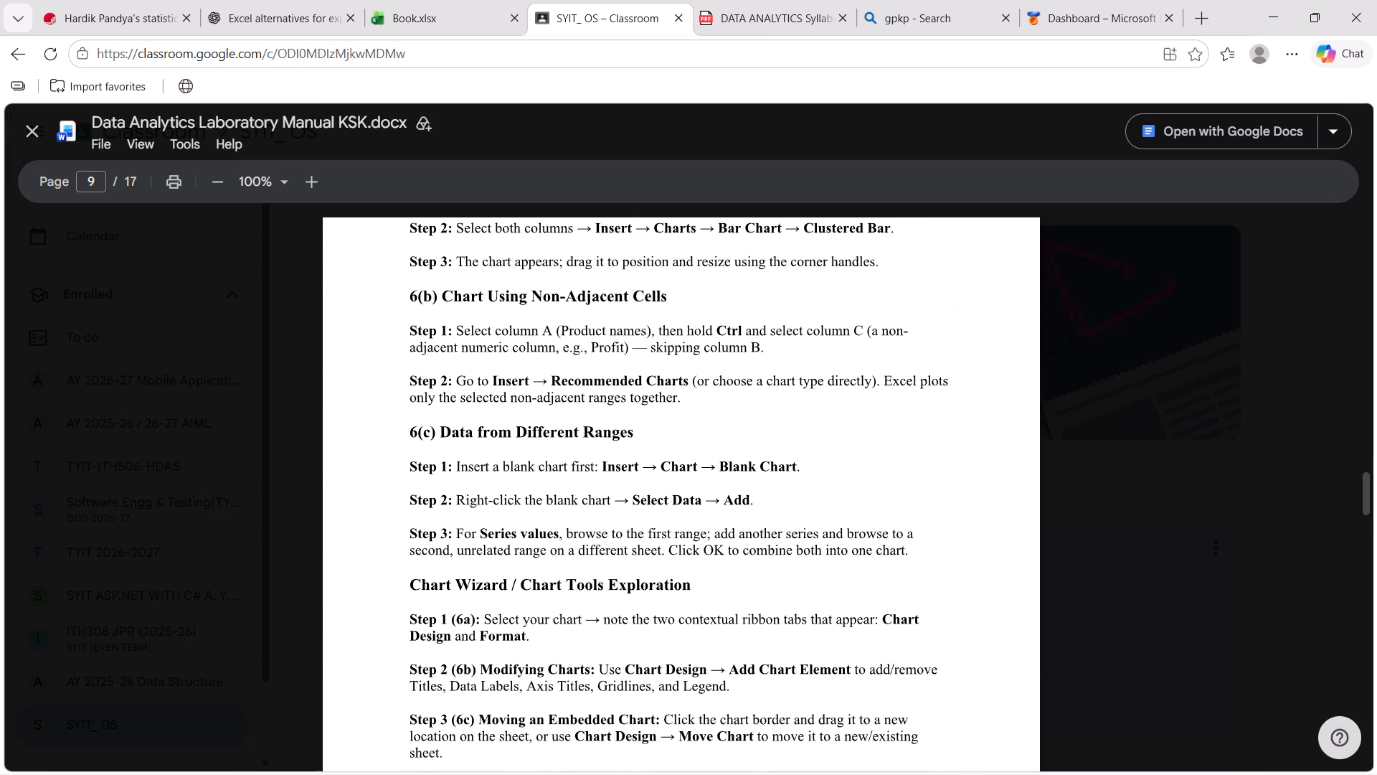
scroll(698, 260, "up", 2)
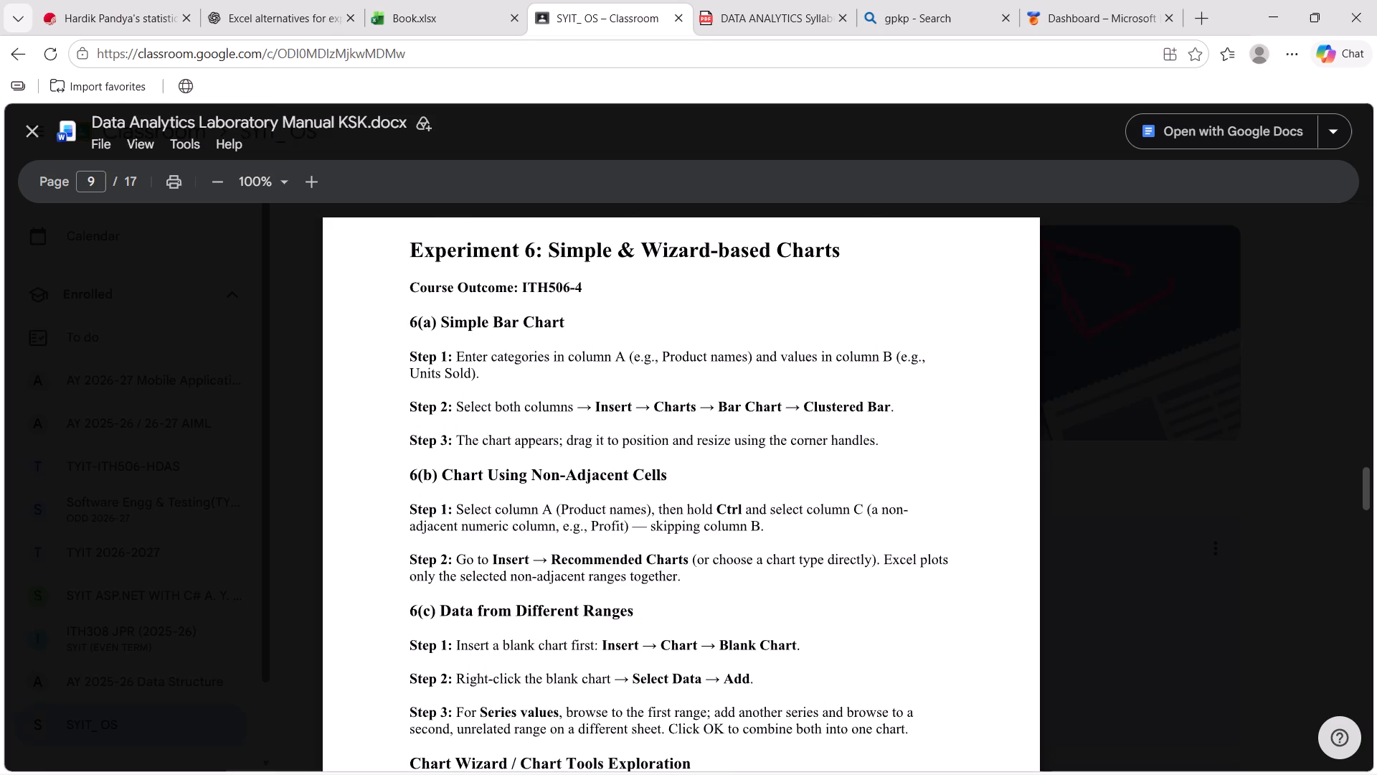
scroll(698, 260, "down", 2)
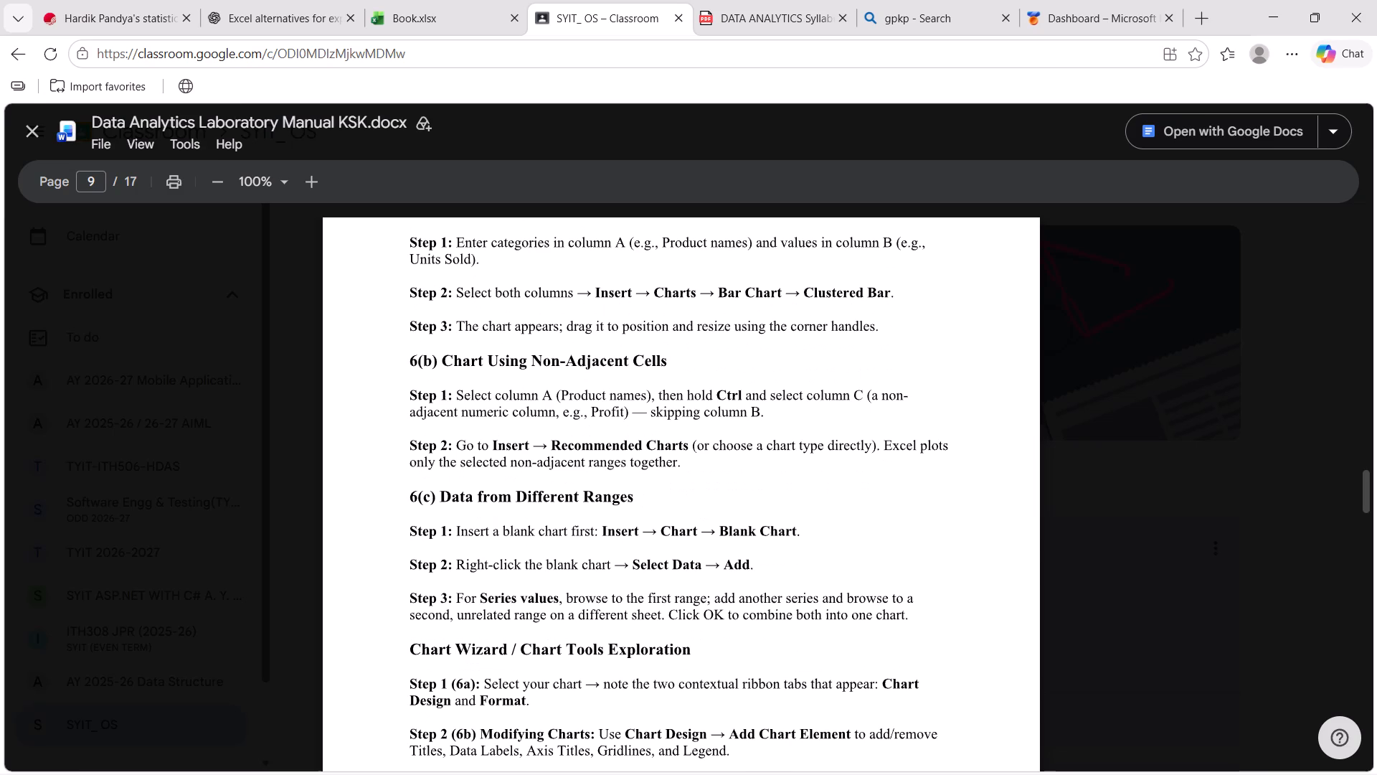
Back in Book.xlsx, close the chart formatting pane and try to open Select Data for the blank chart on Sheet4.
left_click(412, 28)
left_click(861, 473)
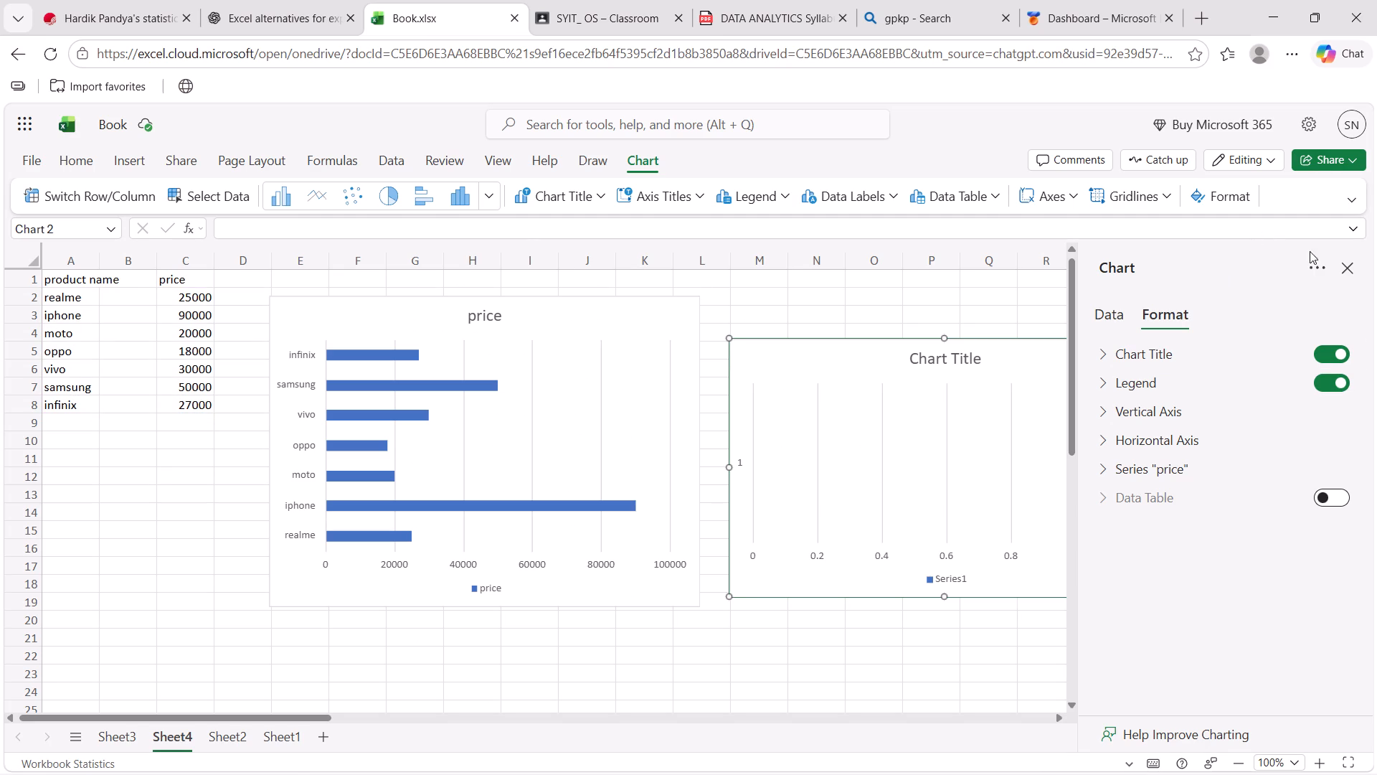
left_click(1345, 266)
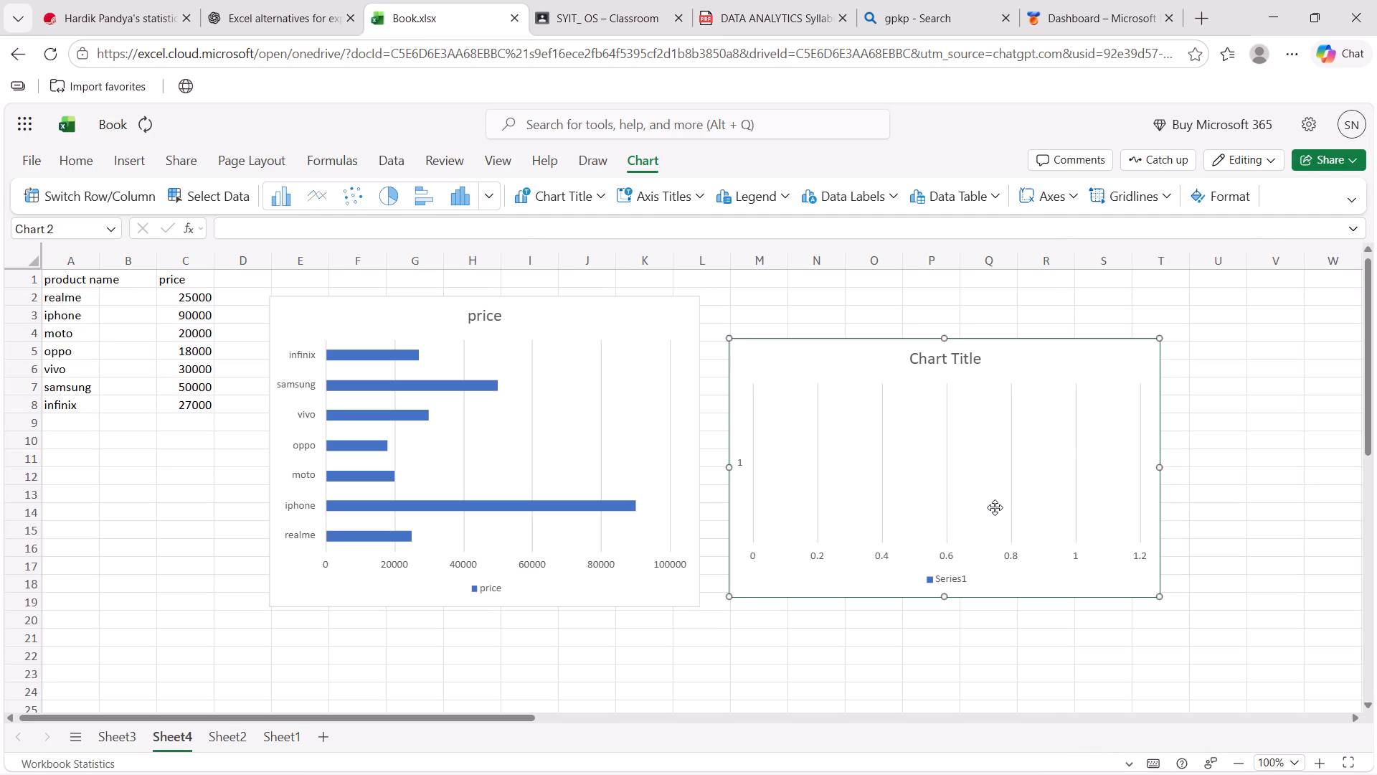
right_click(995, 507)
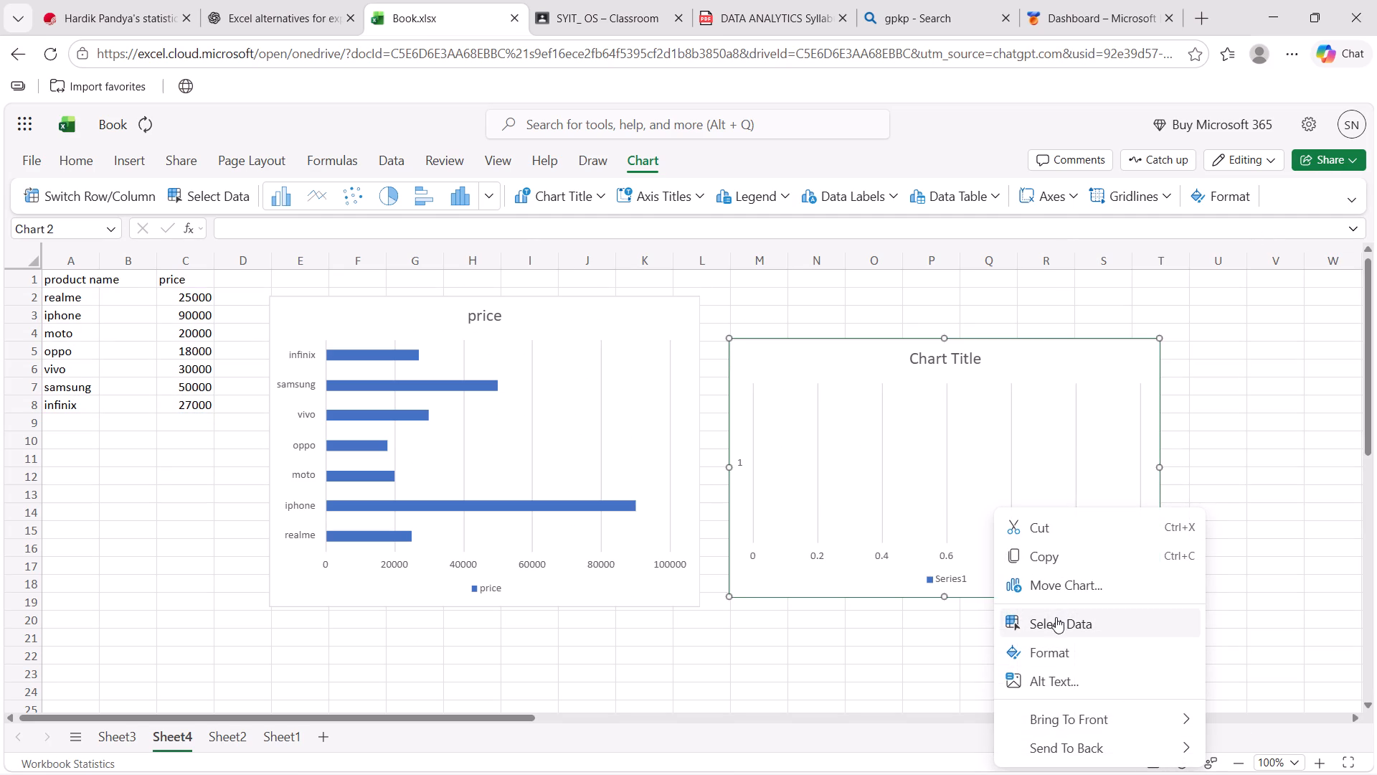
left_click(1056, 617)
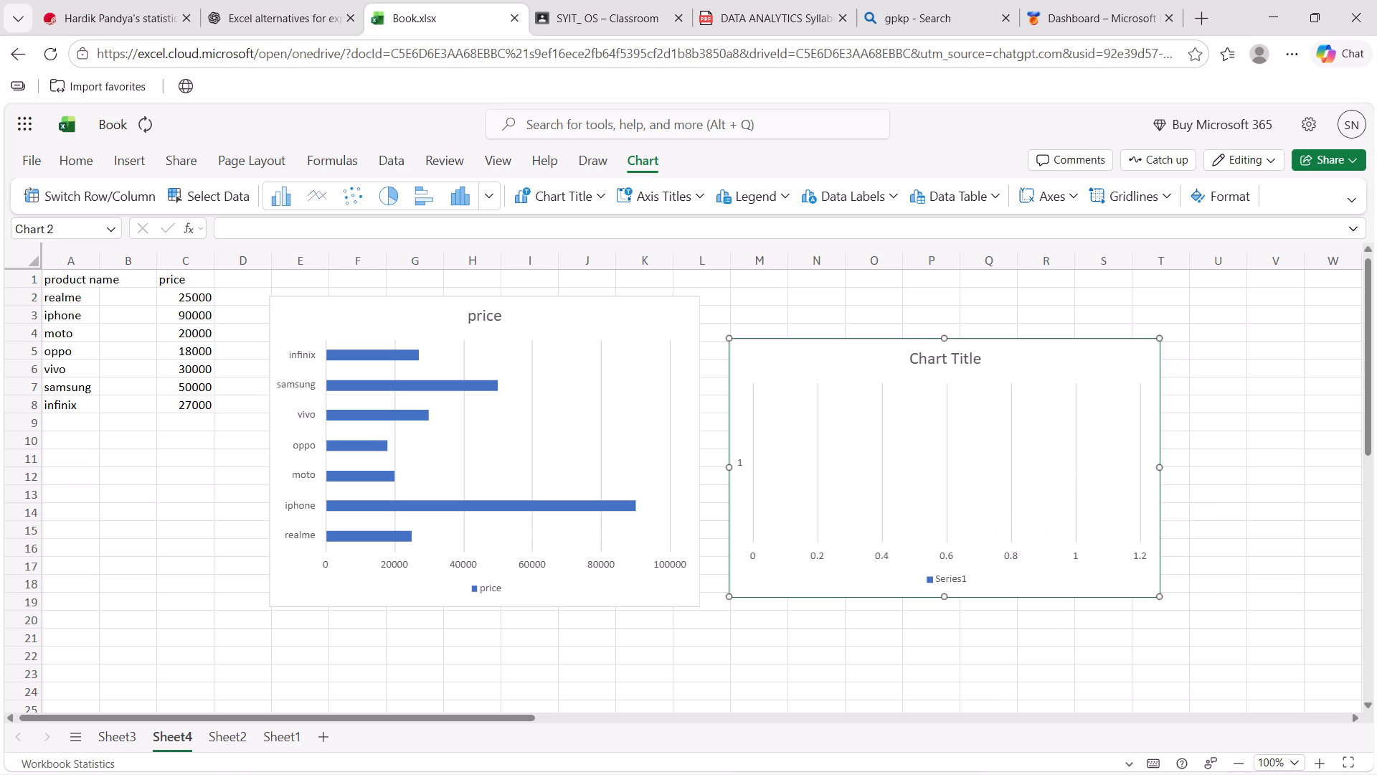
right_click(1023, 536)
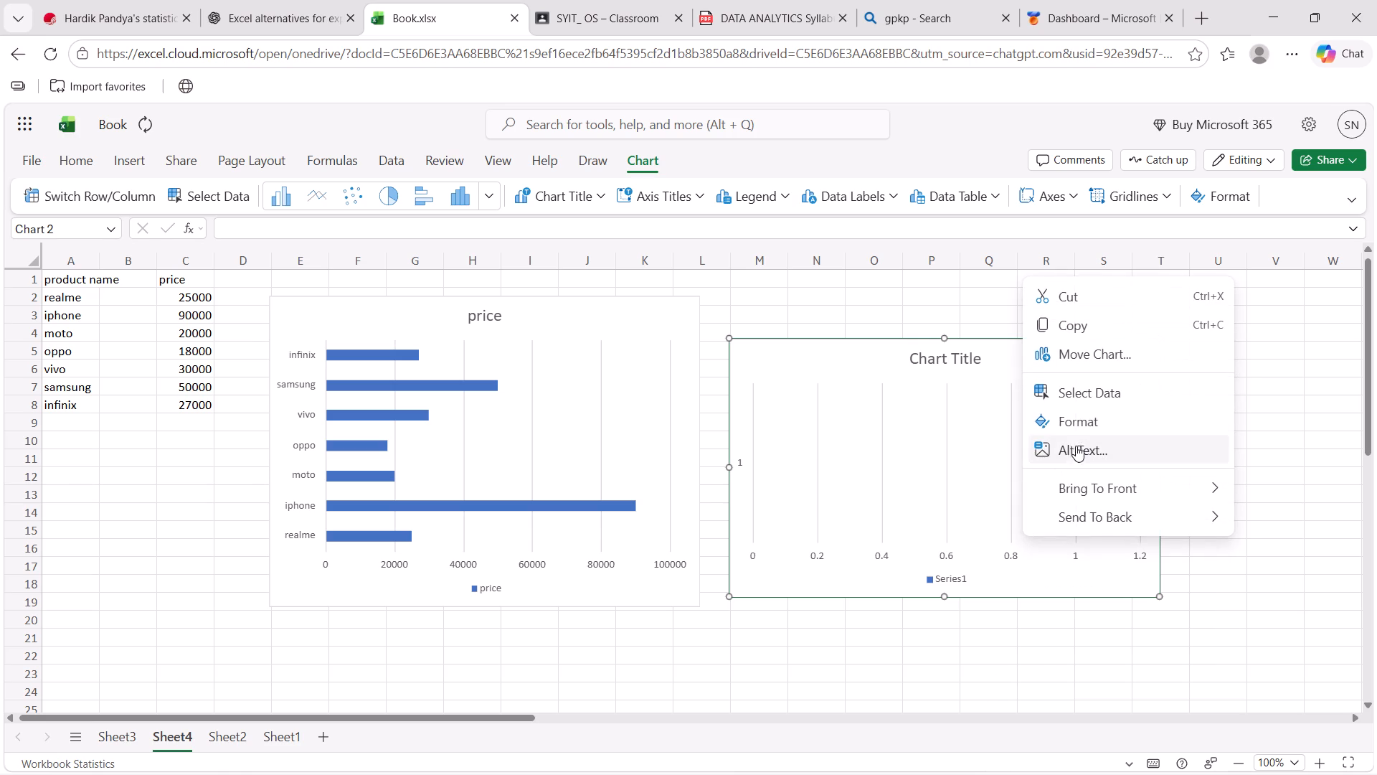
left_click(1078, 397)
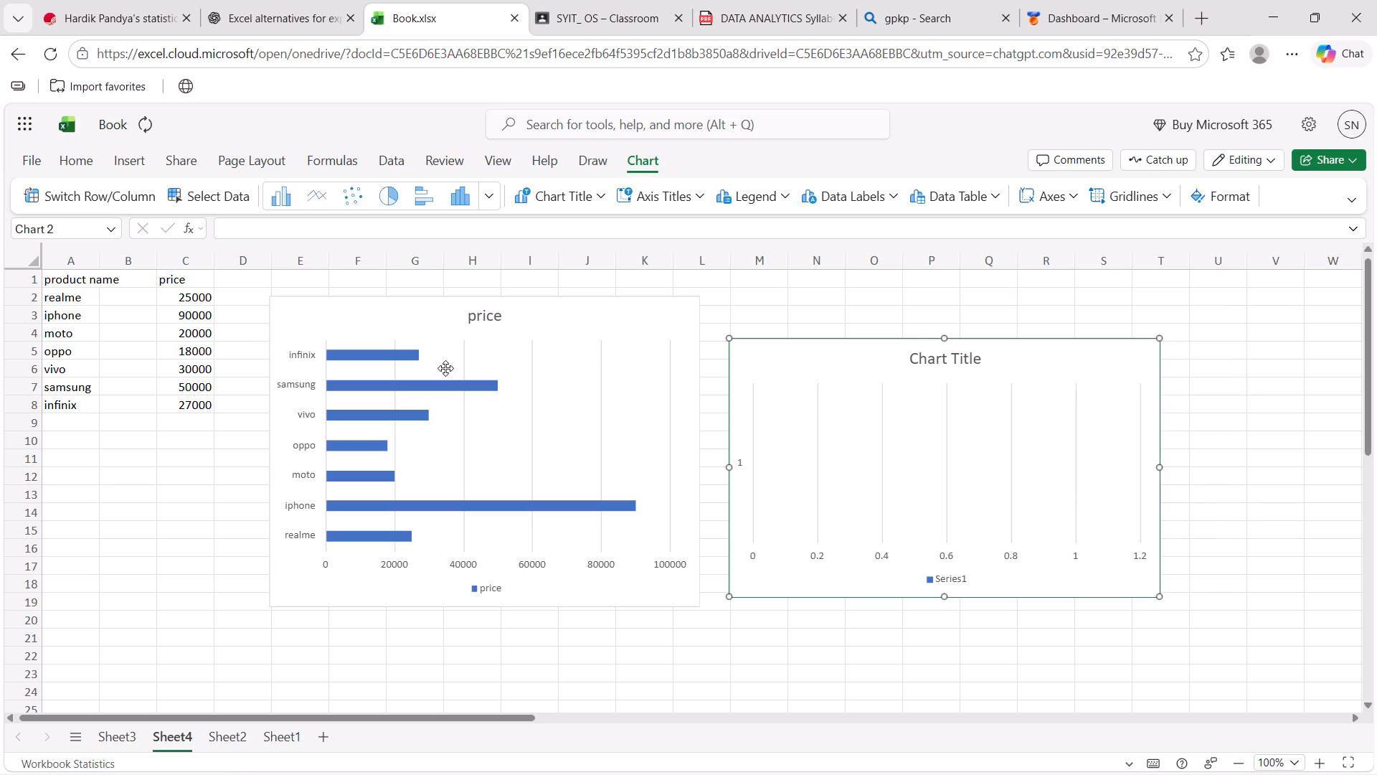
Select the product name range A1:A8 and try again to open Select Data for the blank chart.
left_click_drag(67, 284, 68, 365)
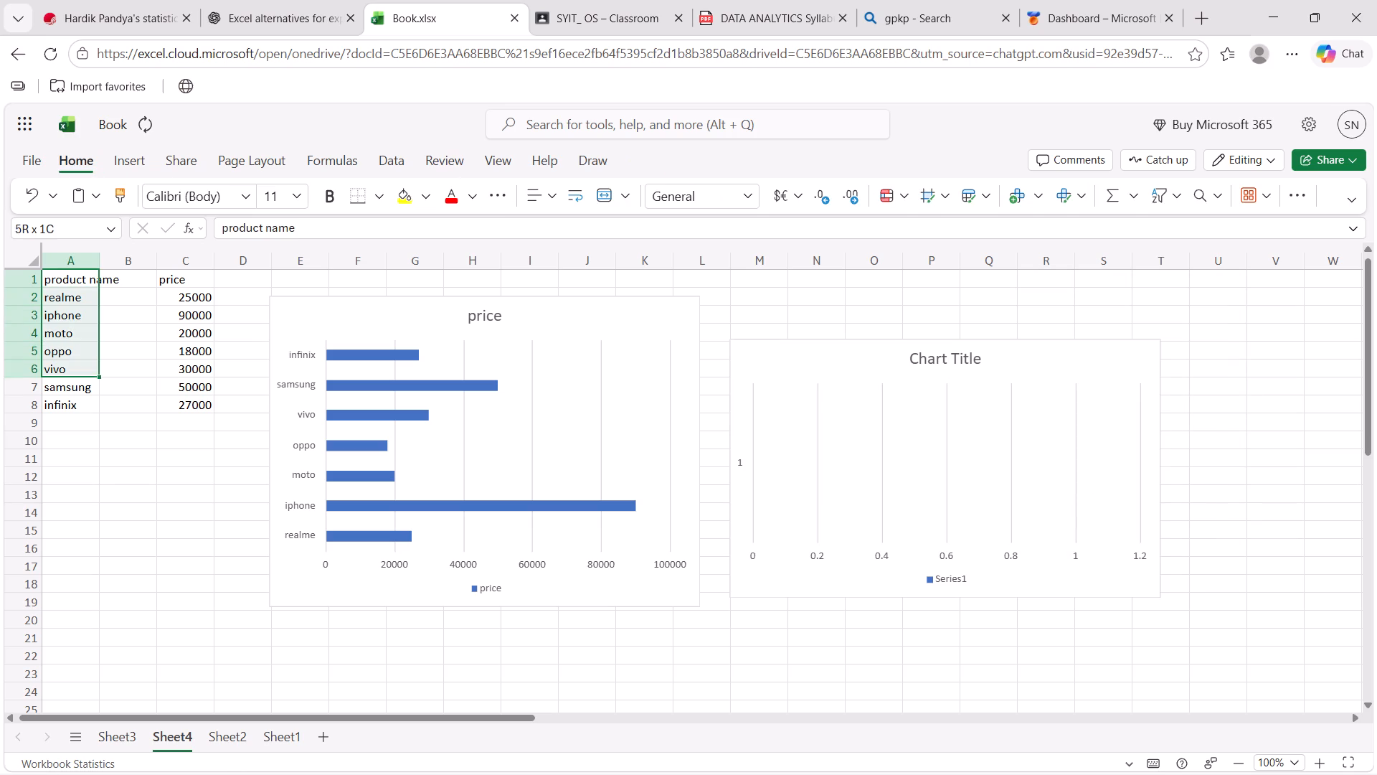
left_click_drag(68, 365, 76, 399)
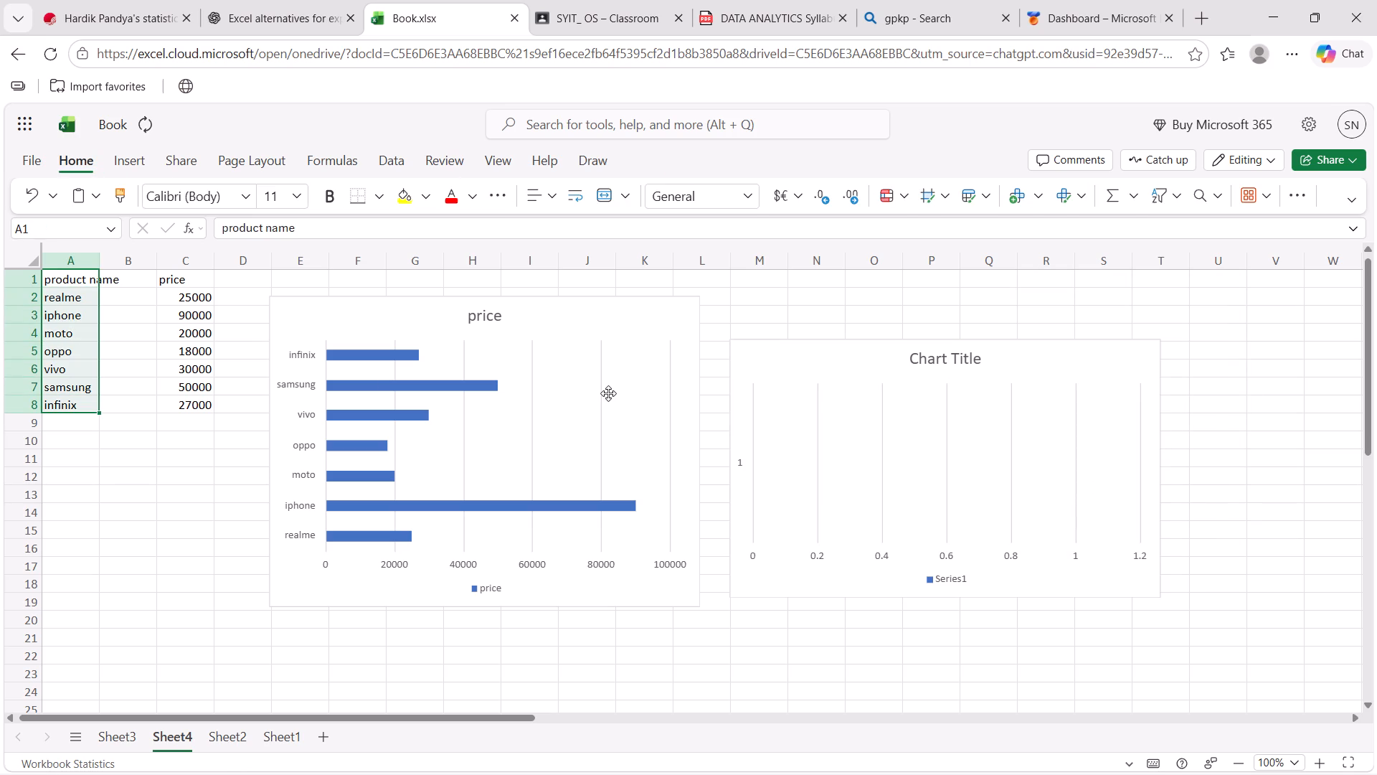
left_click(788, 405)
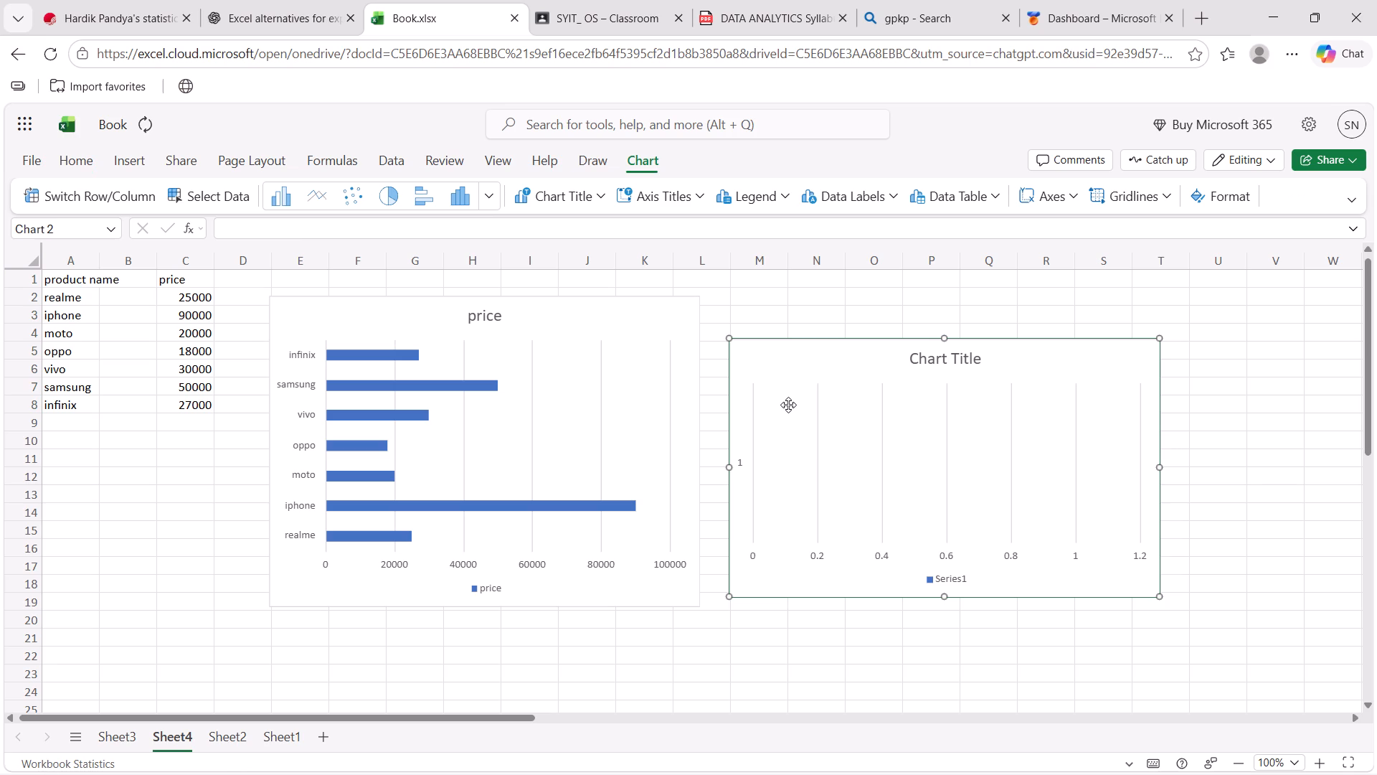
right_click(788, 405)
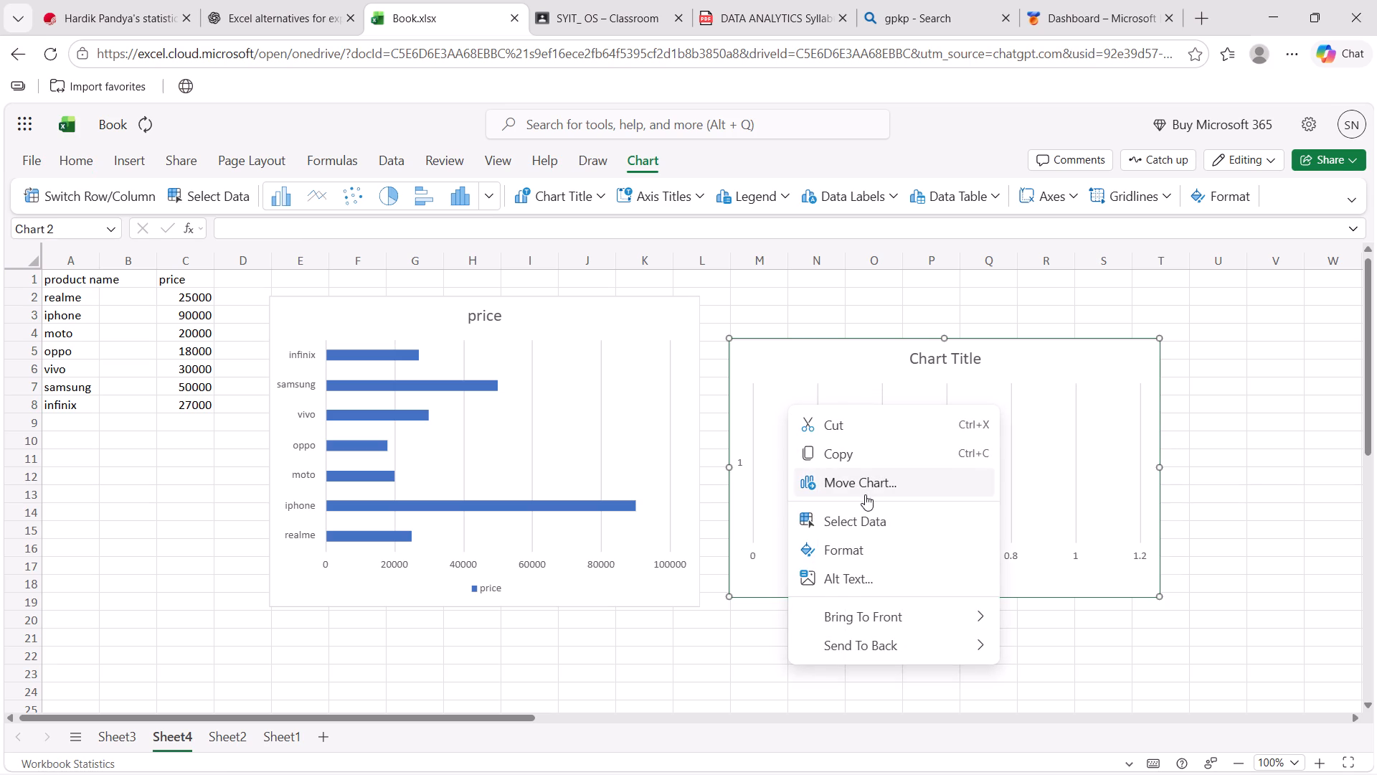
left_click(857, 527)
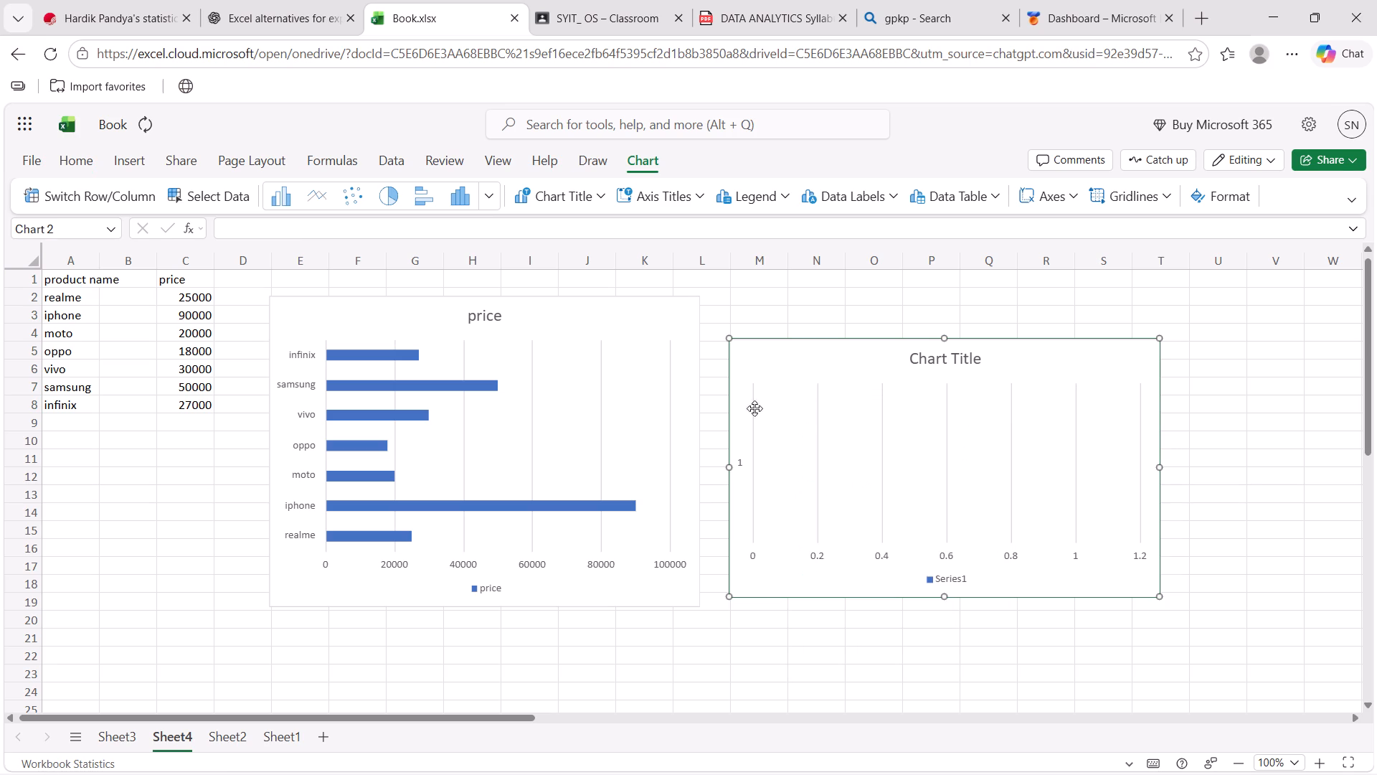
Move the price chart slightly down and left, keeping its upper edge in row 2 and its left edge just inside column D.
left_click_drag(404, 340, 405, 395)
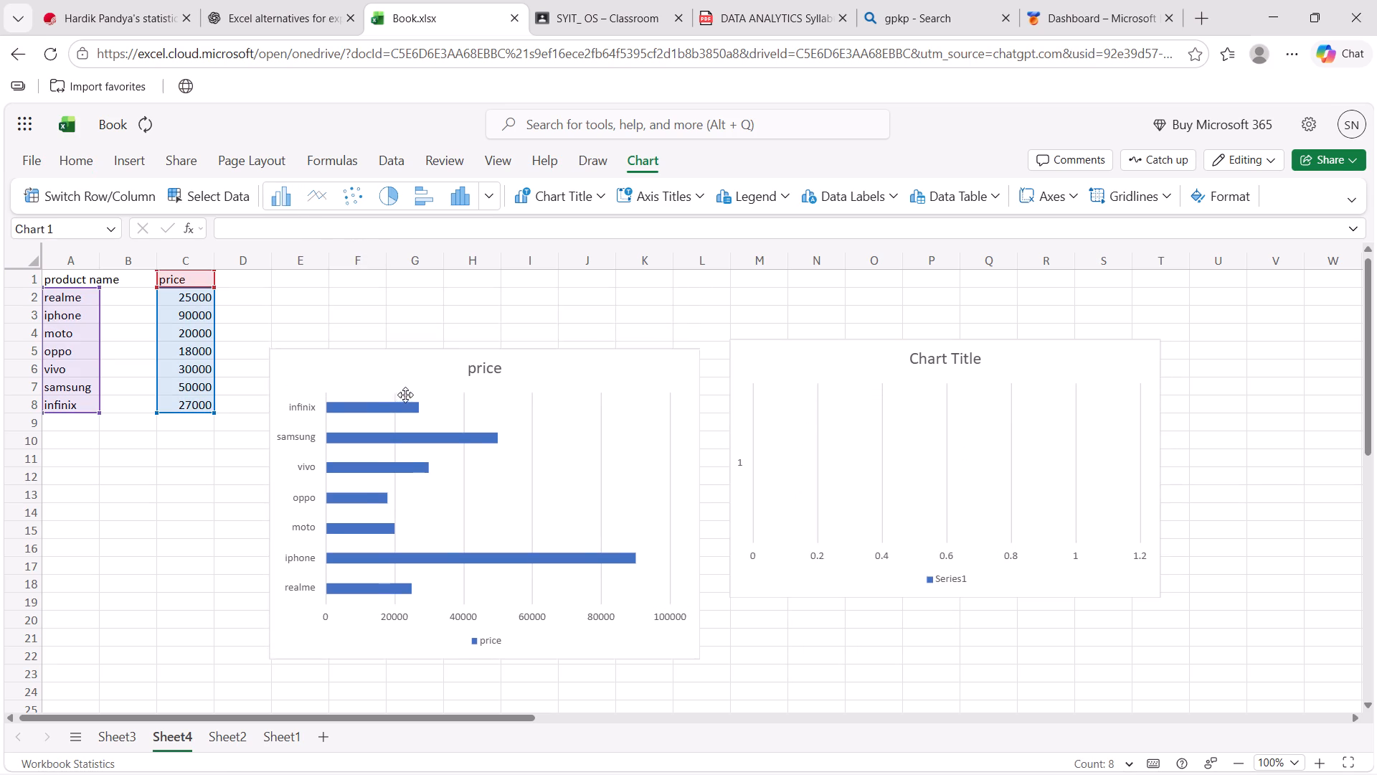
left_click_drag(405, 395, 399, 347)
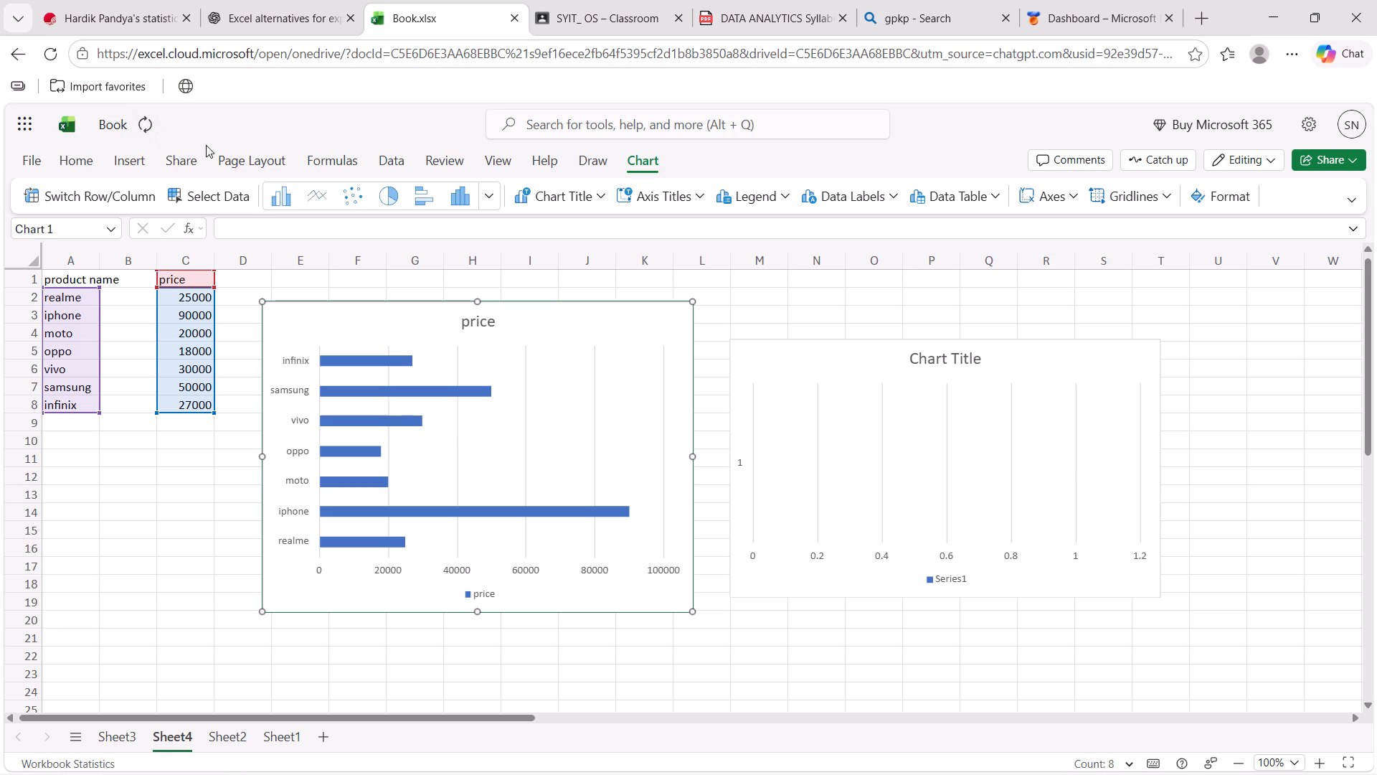
Reload the Book.xlsx page, accepting the possible loss of unsaved changes.
left_click(52, 51)
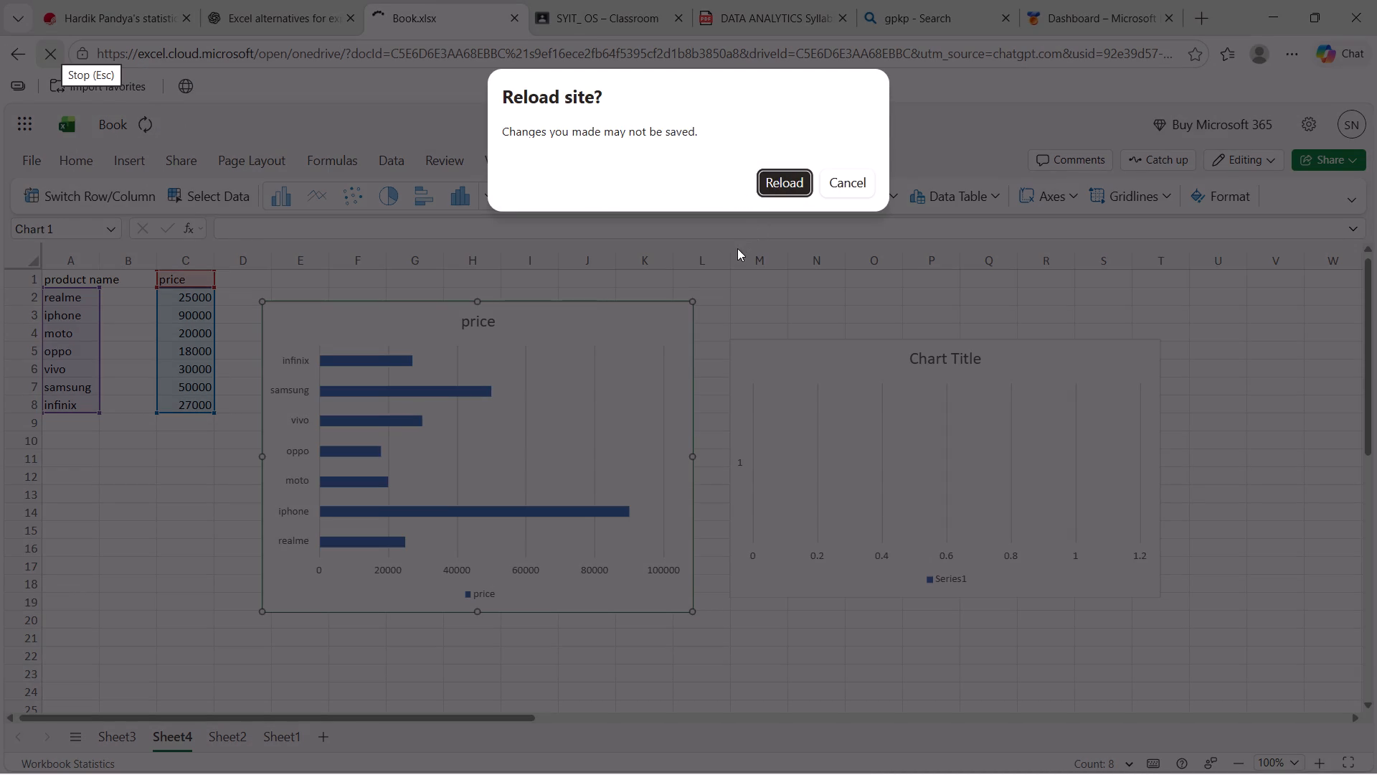
left_click(790, 189)
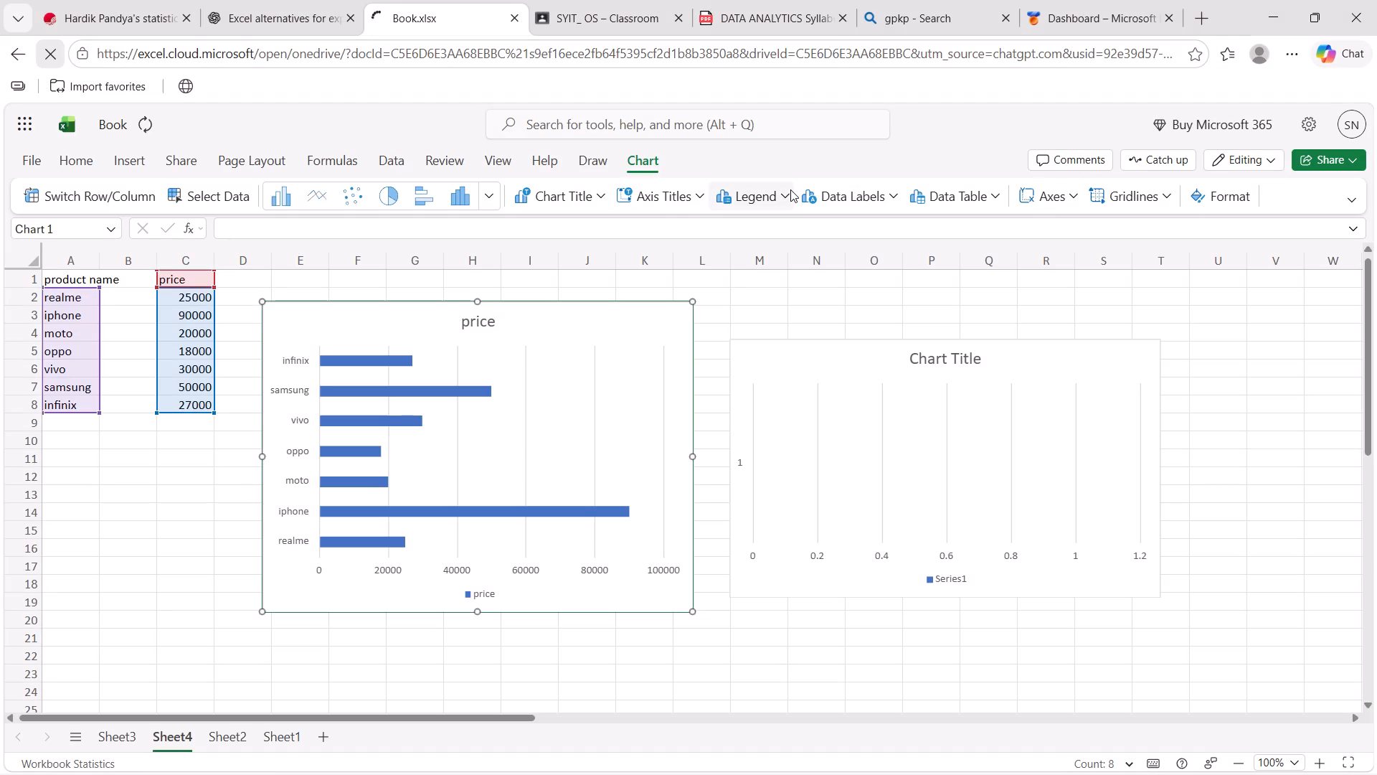
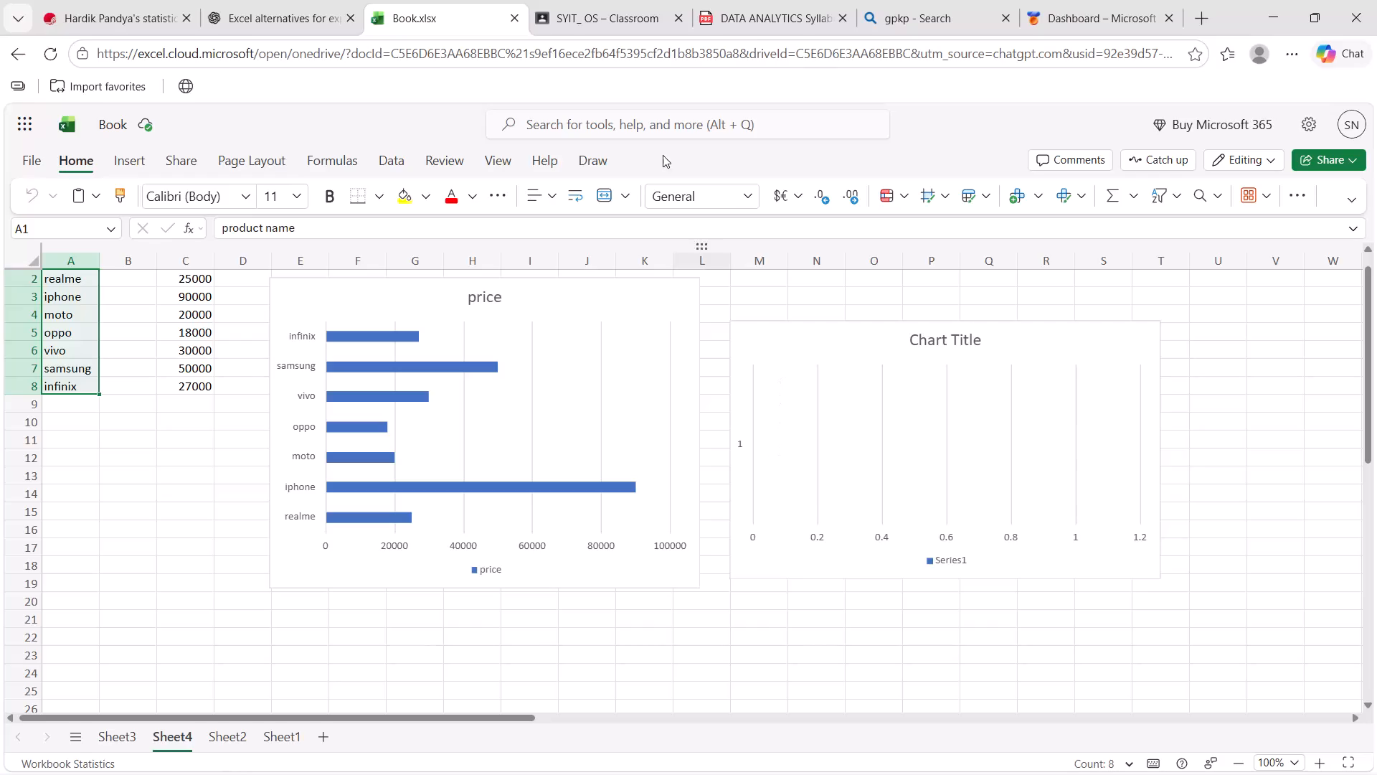
In the Classroom lab manual, read the rest of Experiment 6 through the embedded-chart moving, sizing and workbook-saving steps.
left_click(600, 4)
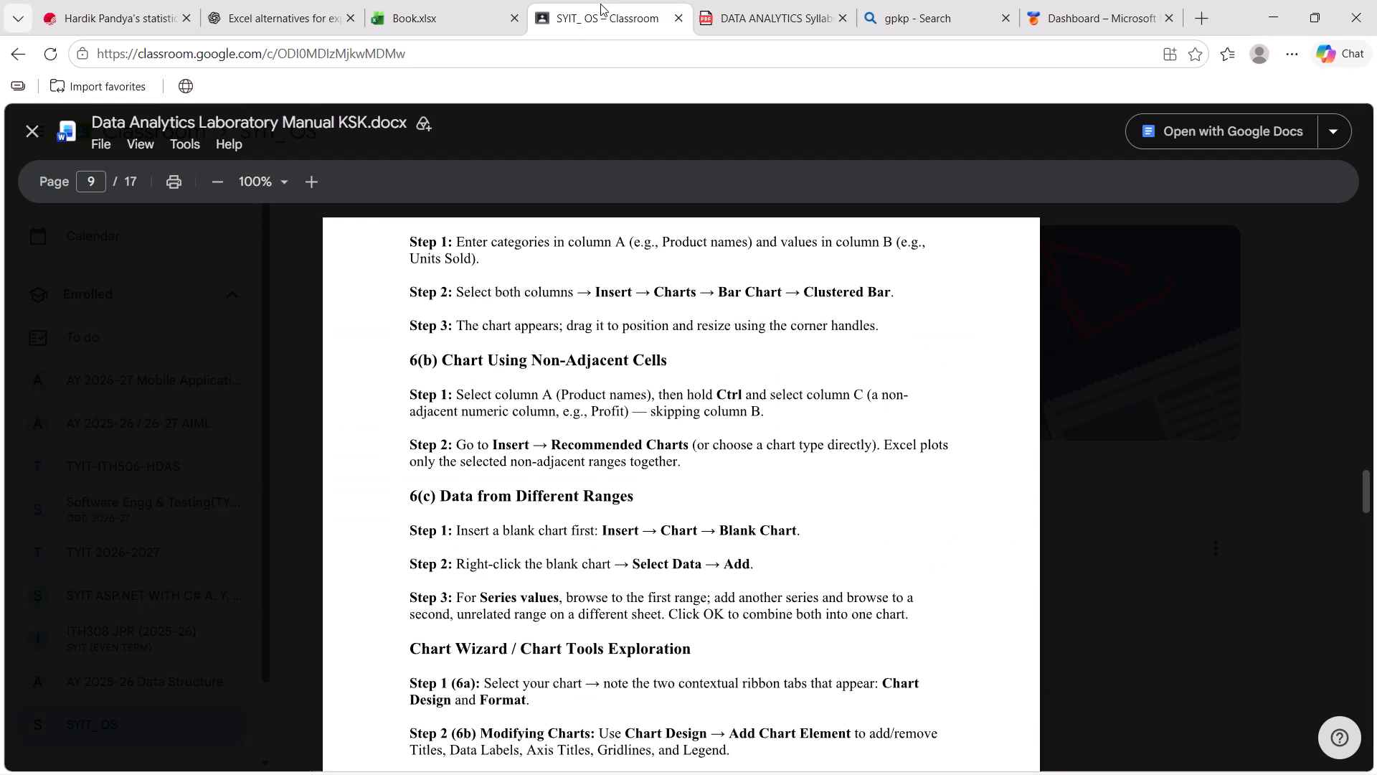
scroll(732, 497, "down", 1)
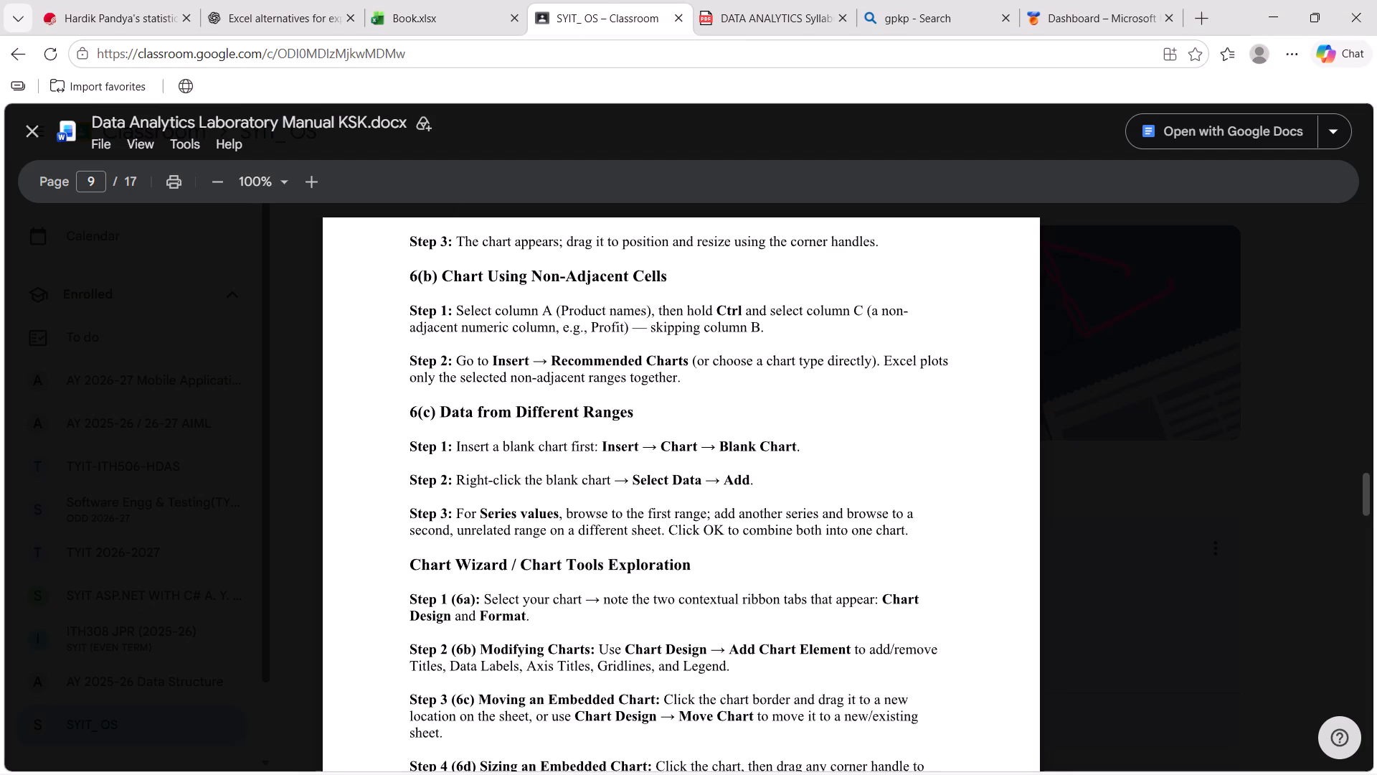
scroll(732, 497, "down", 3)
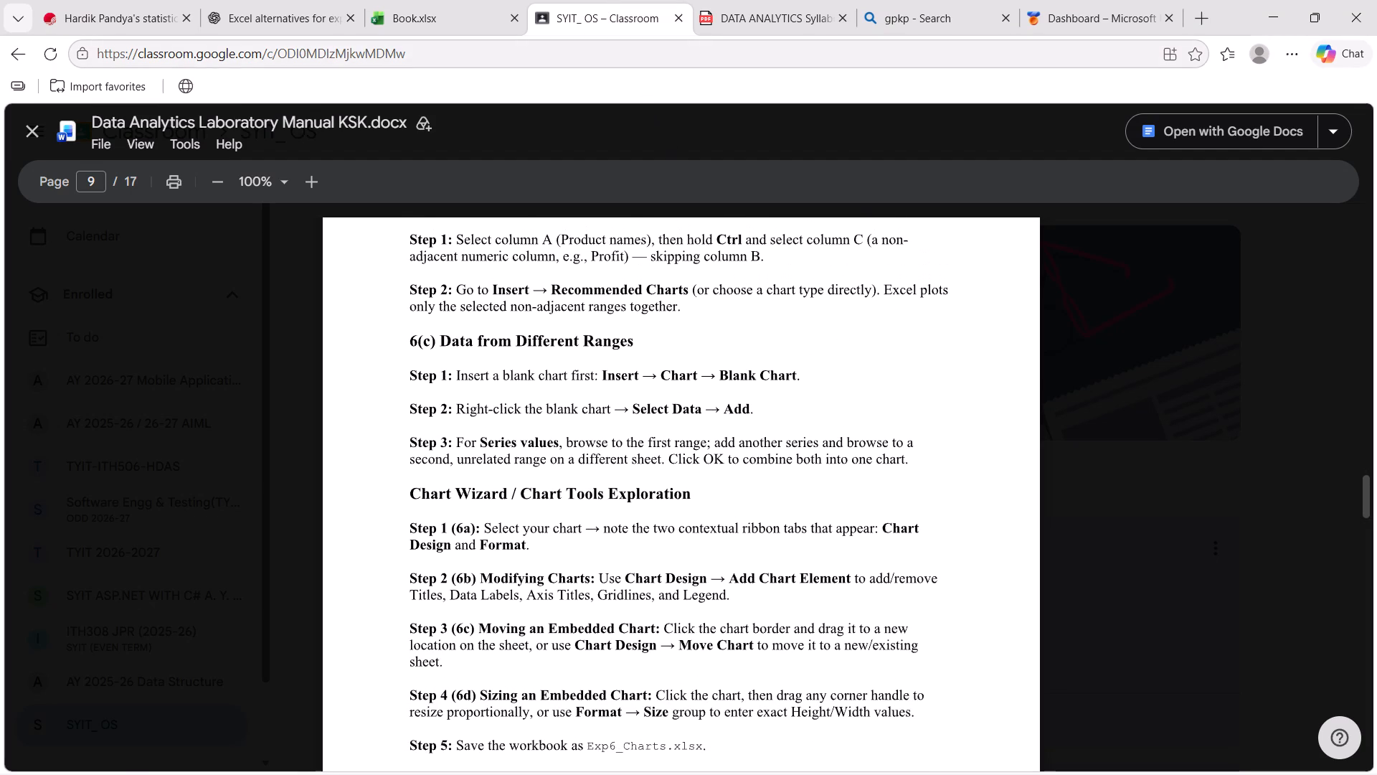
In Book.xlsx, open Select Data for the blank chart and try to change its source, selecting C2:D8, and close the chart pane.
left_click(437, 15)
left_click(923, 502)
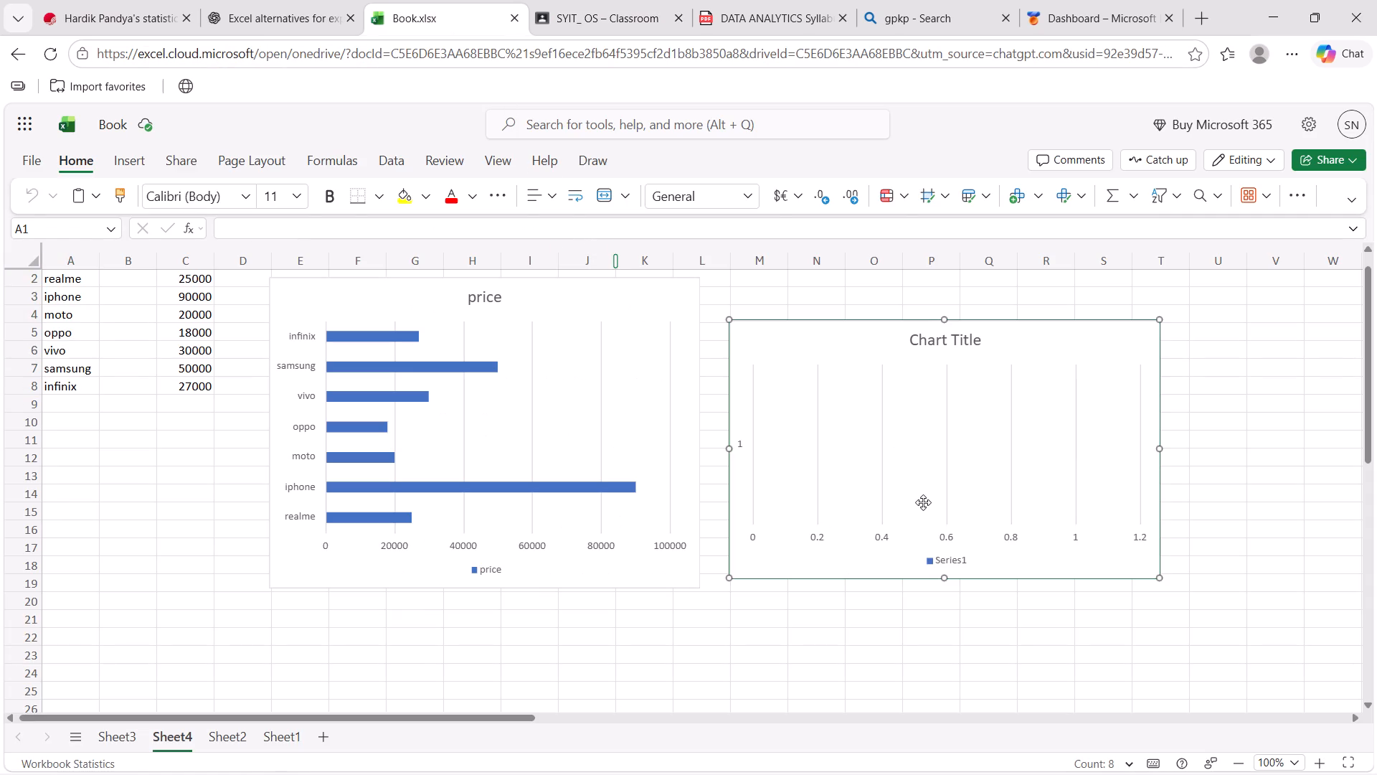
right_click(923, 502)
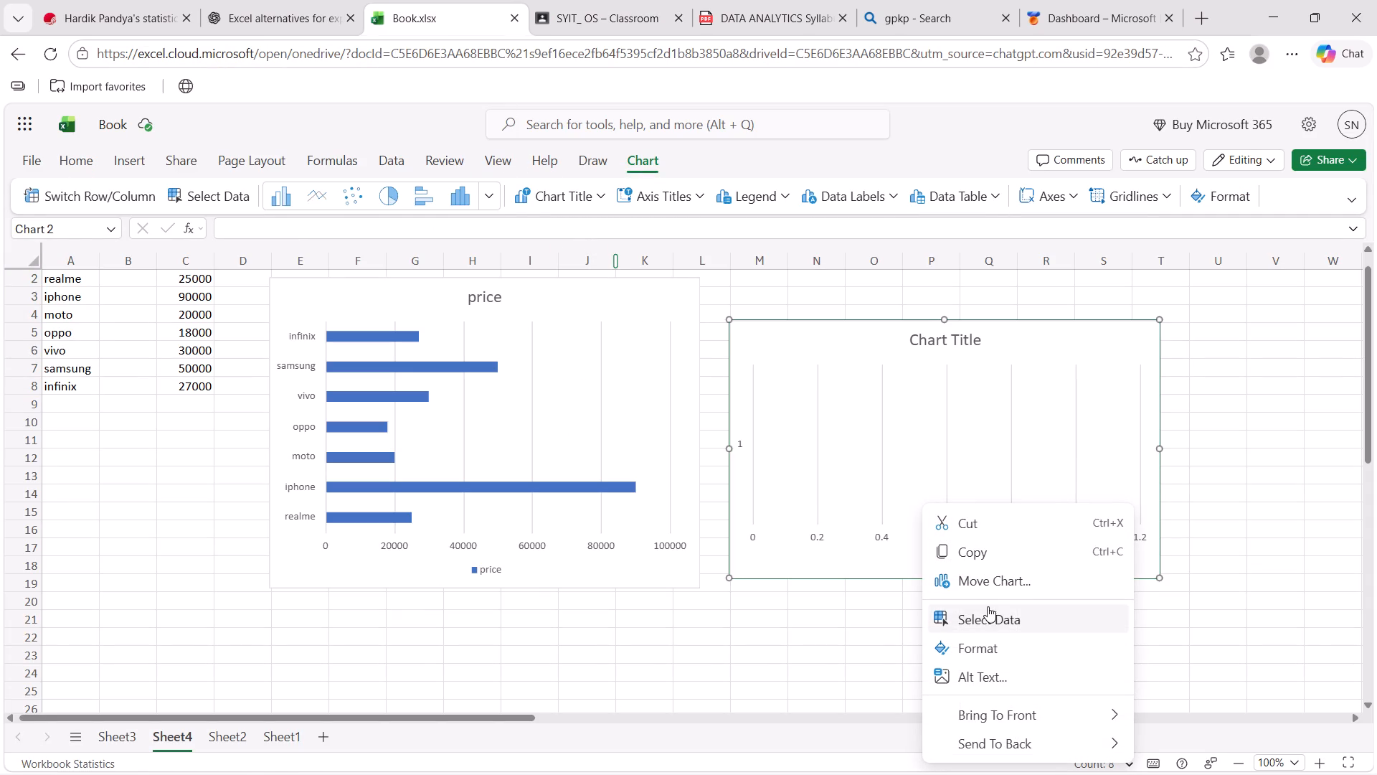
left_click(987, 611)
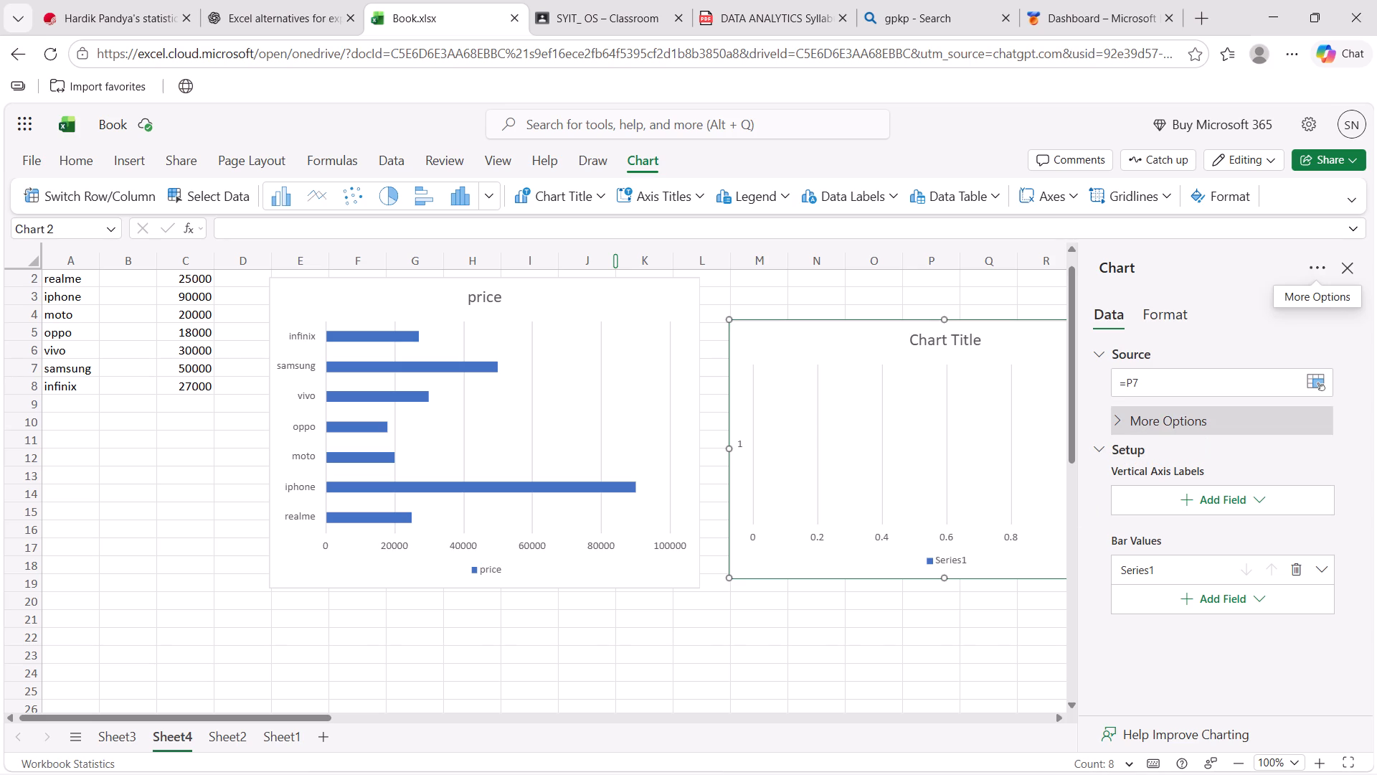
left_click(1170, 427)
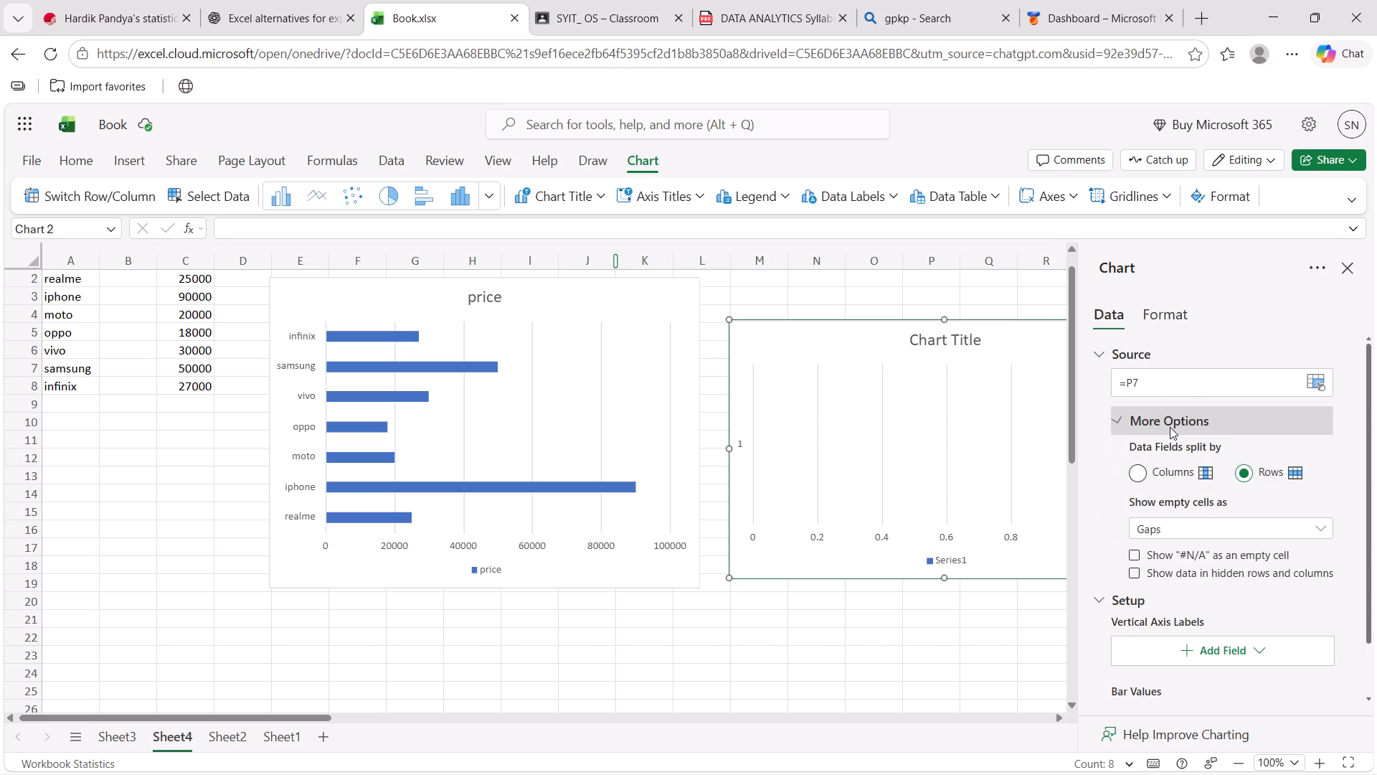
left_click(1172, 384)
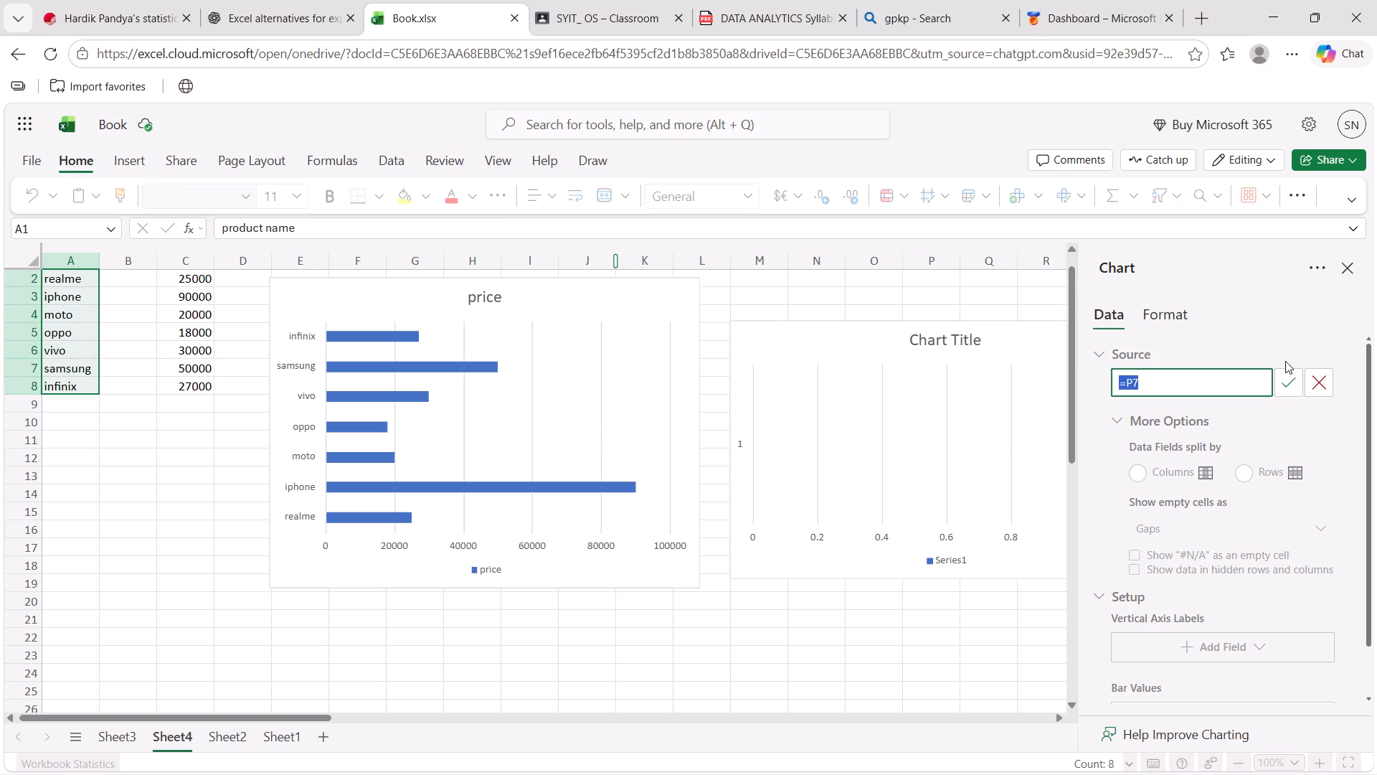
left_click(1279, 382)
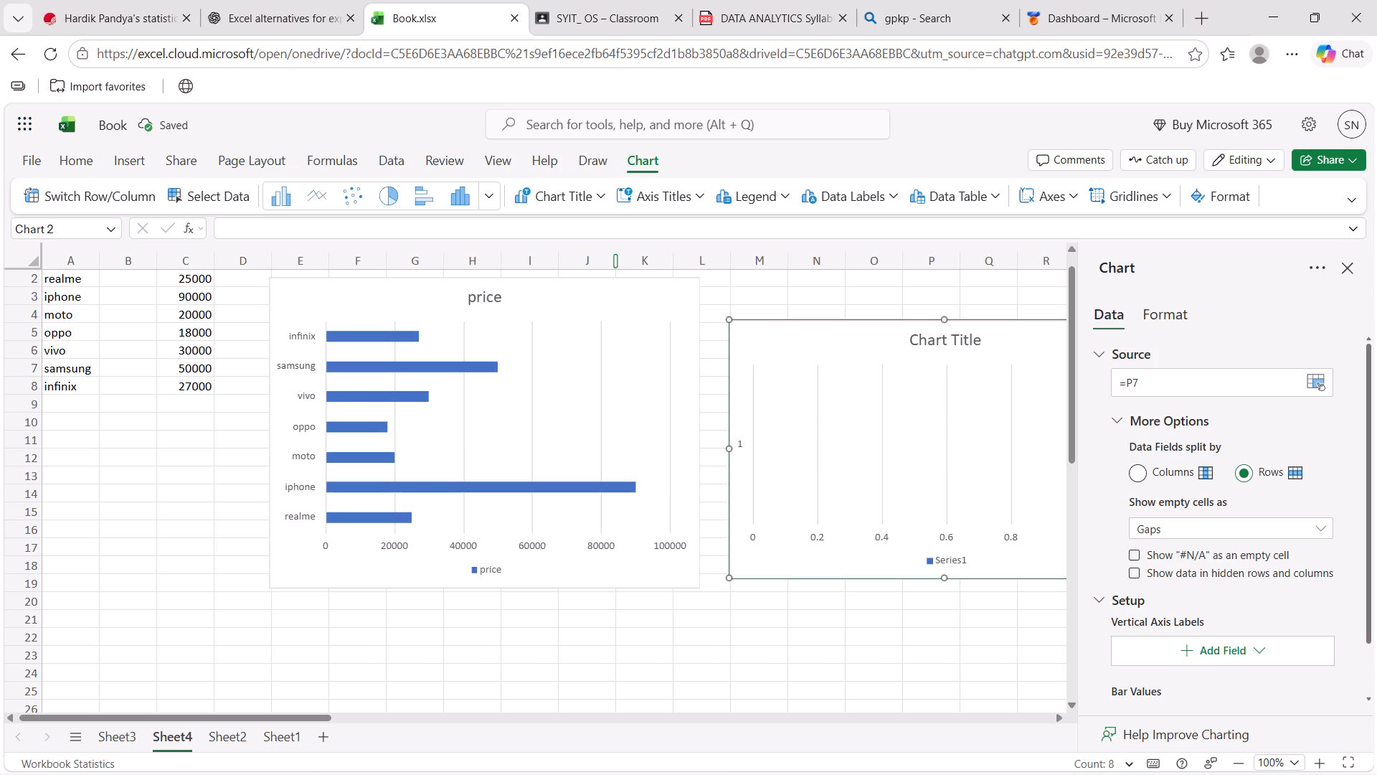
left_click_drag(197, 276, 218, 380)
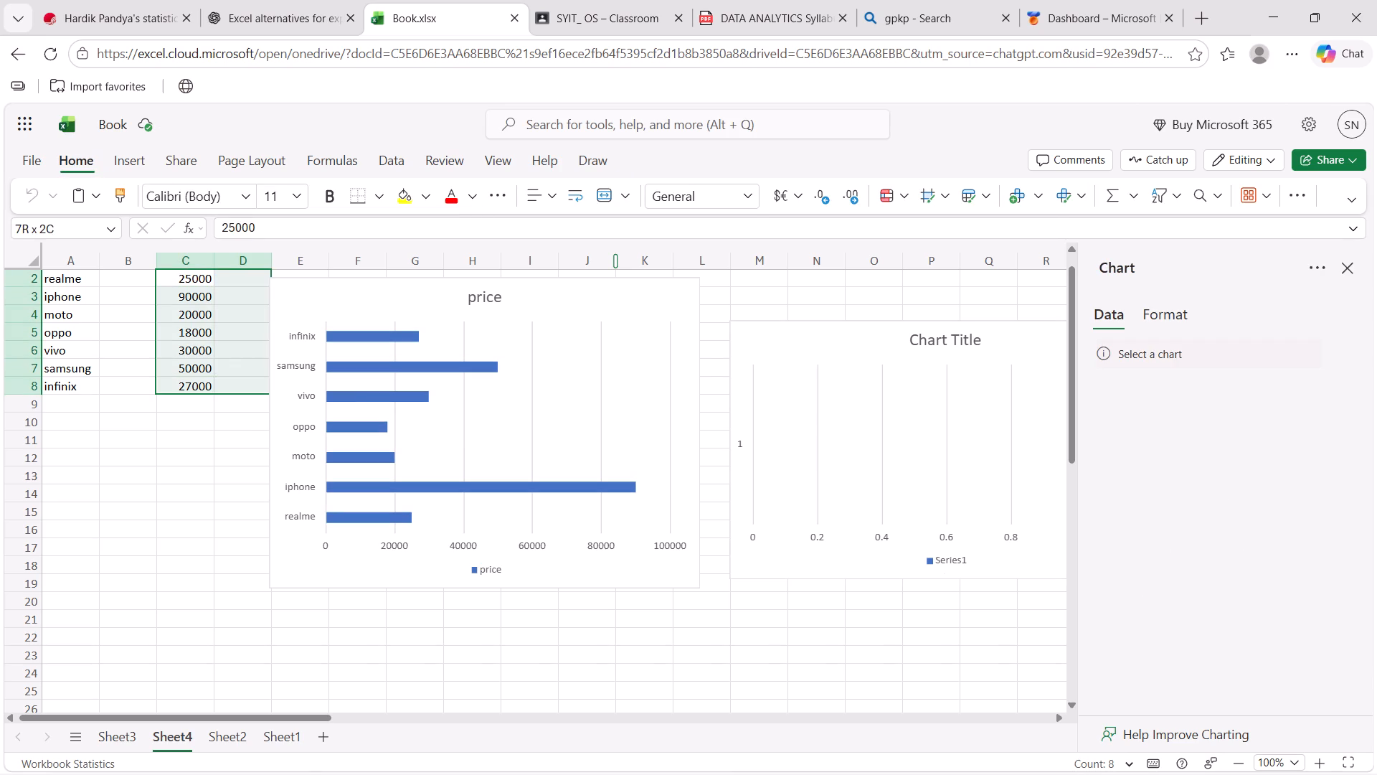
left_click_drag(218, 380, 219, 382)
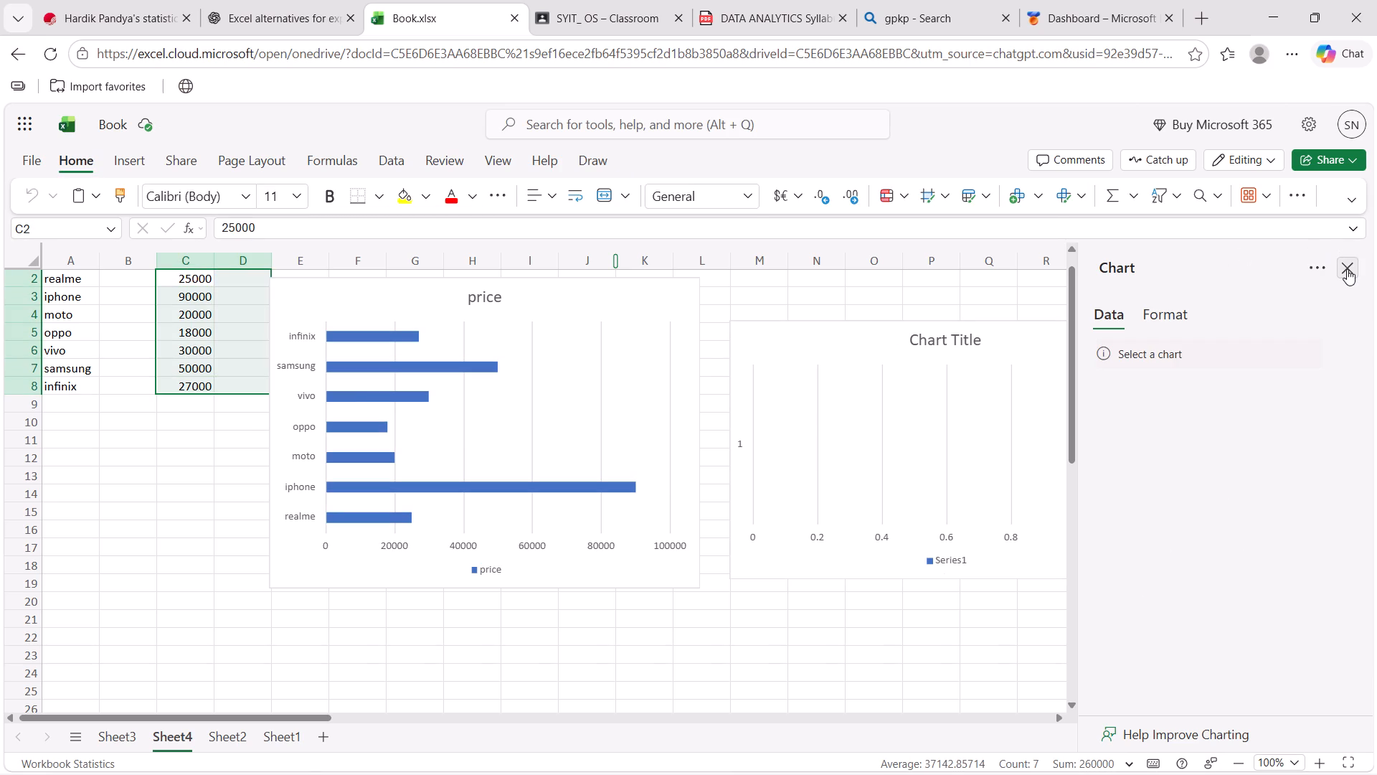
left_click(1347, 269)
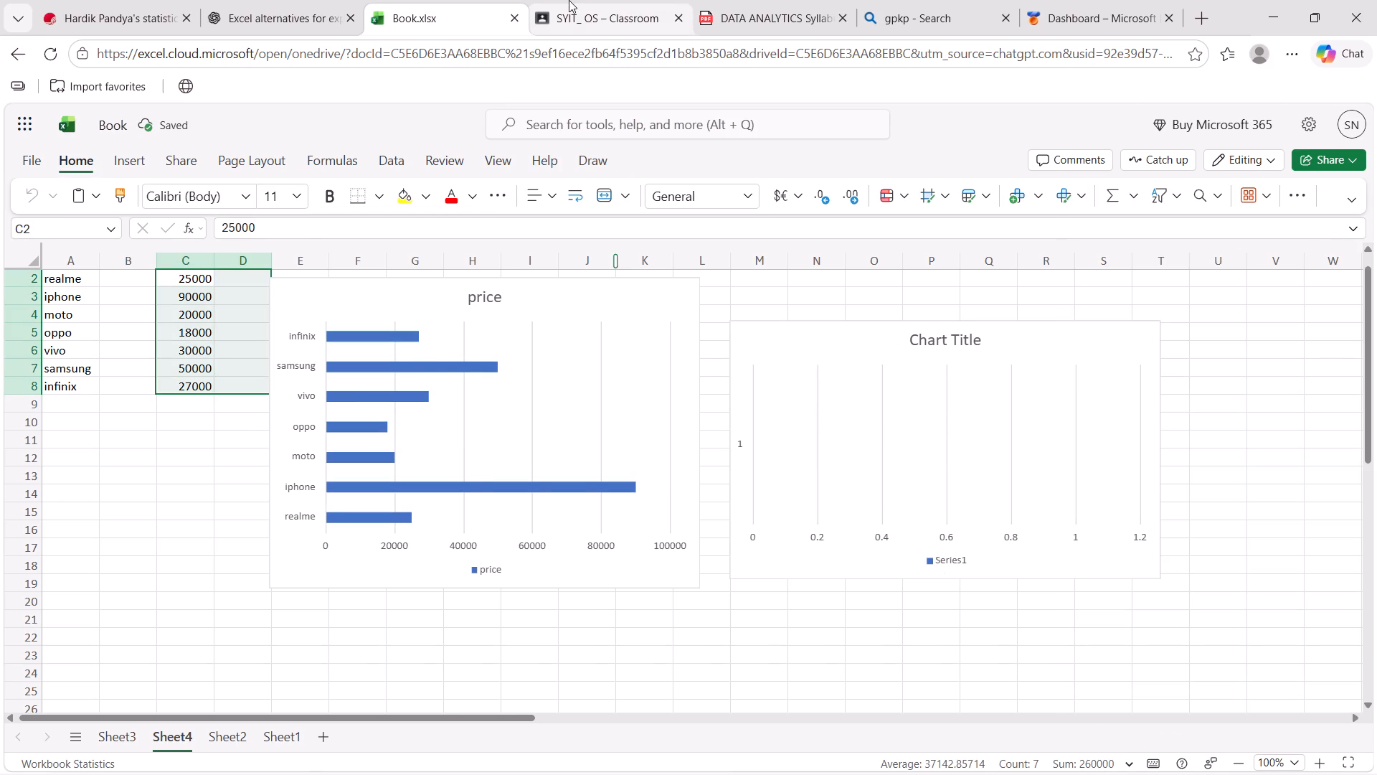
Read Experiment 7 in the lab manual and check the price chart's commands in Book.xlsx for Change Chart Type.
left_click(569, 0)
scroll(711, 277, "down", 5)
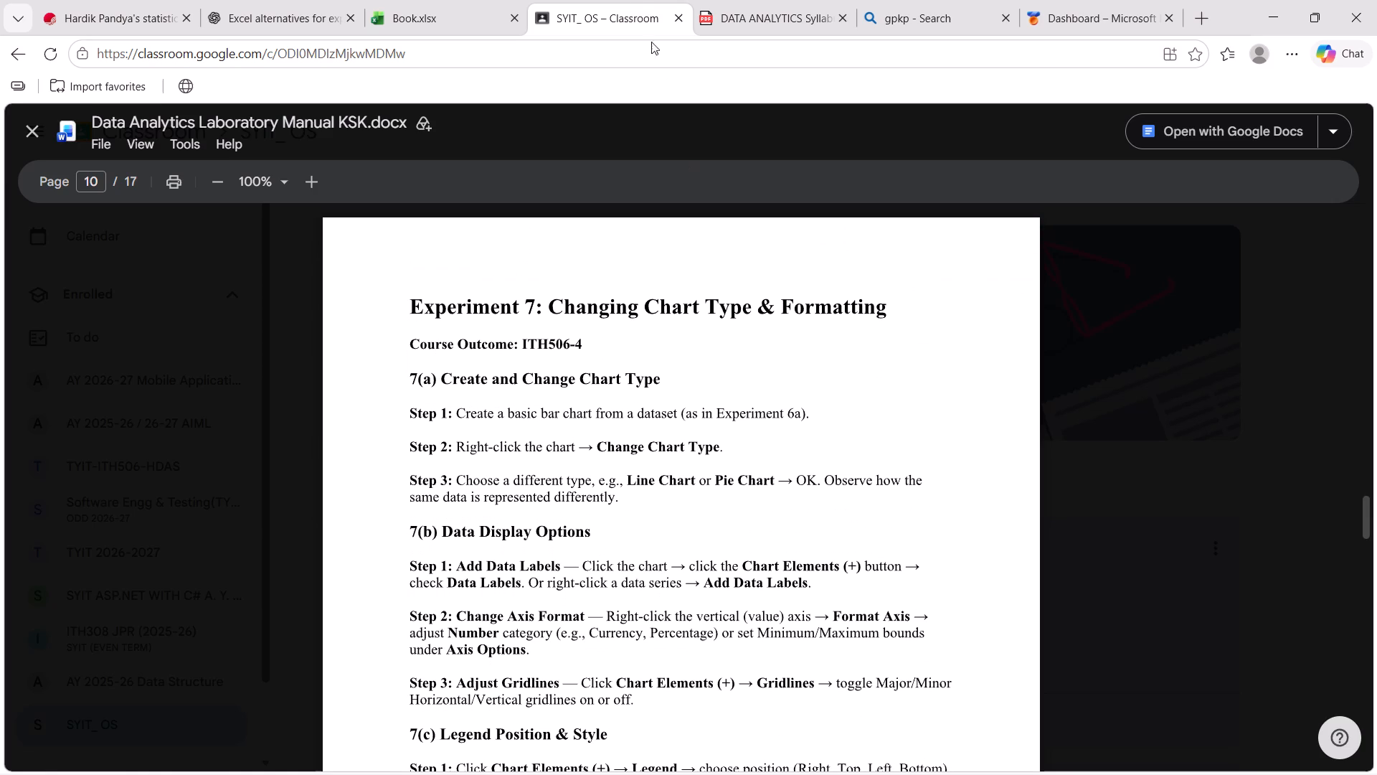
left_click(462, 12)
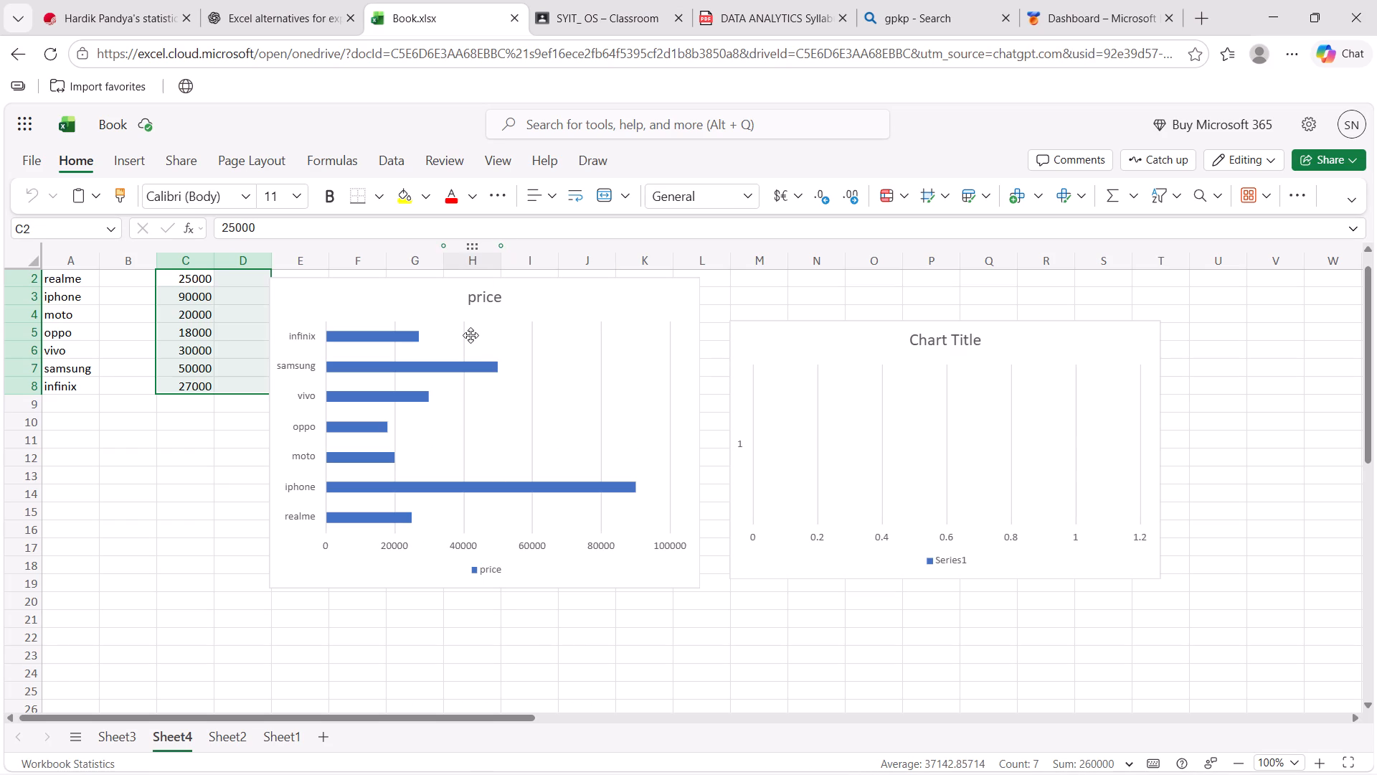
left_click(481, 360)
right_click(481, 360)
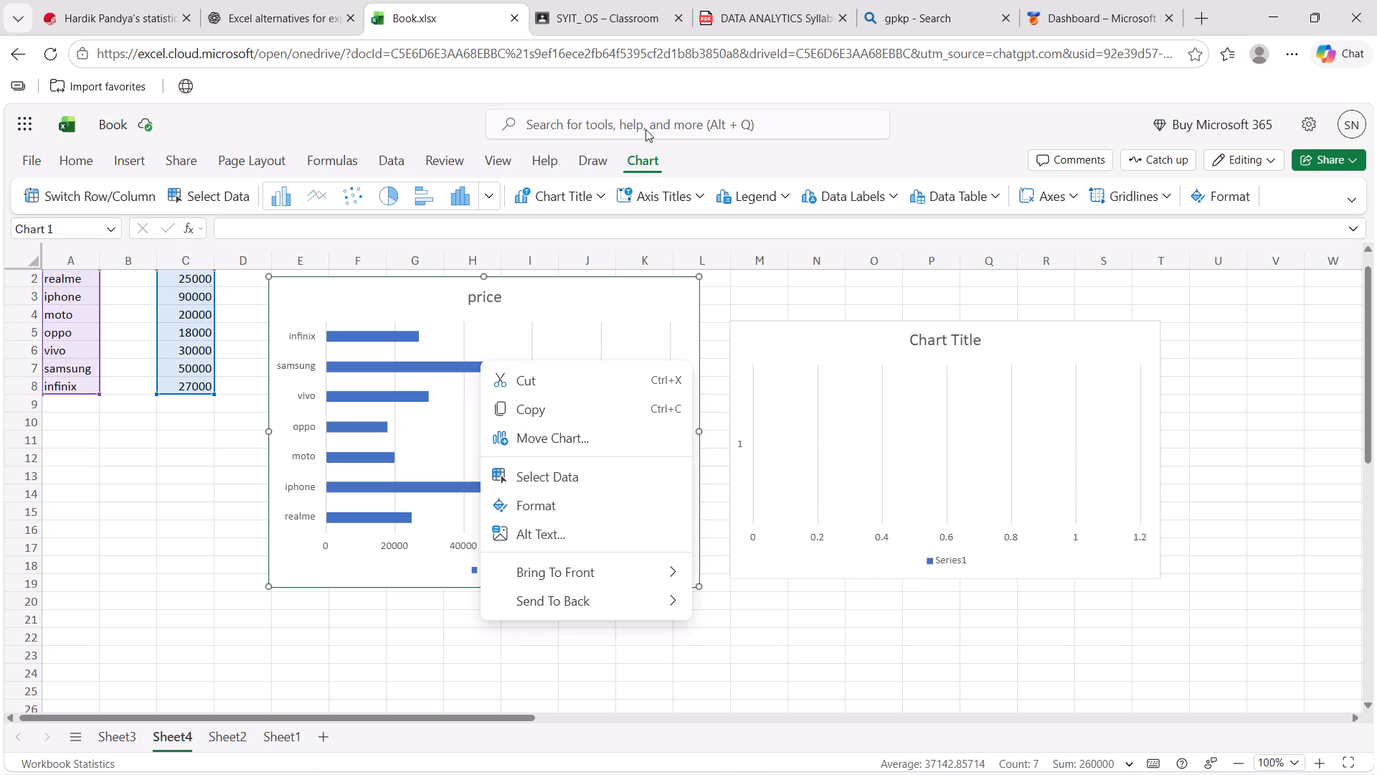
left_click(617, 27)
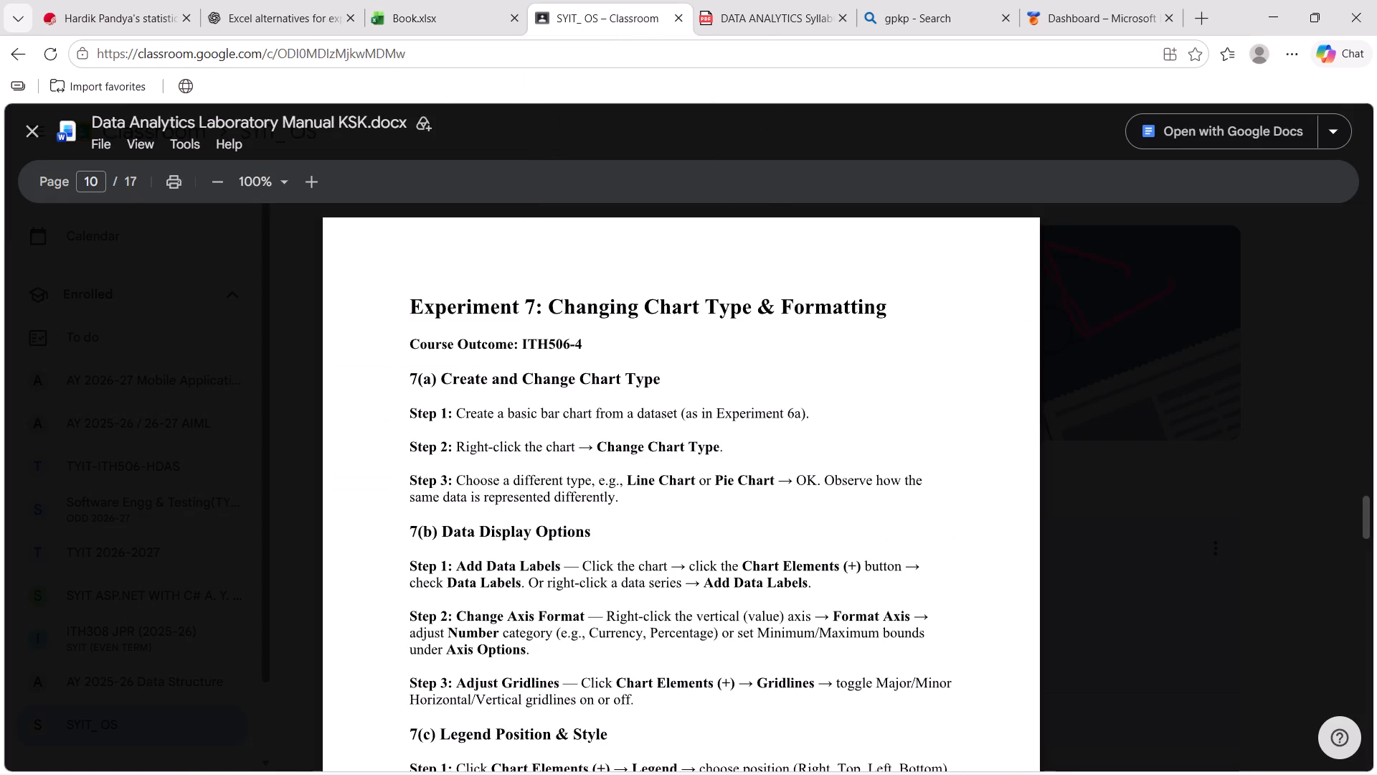
left_click(439, 4)
left_click(589, 8)
left_click_drag(413, 314, 539, 704)
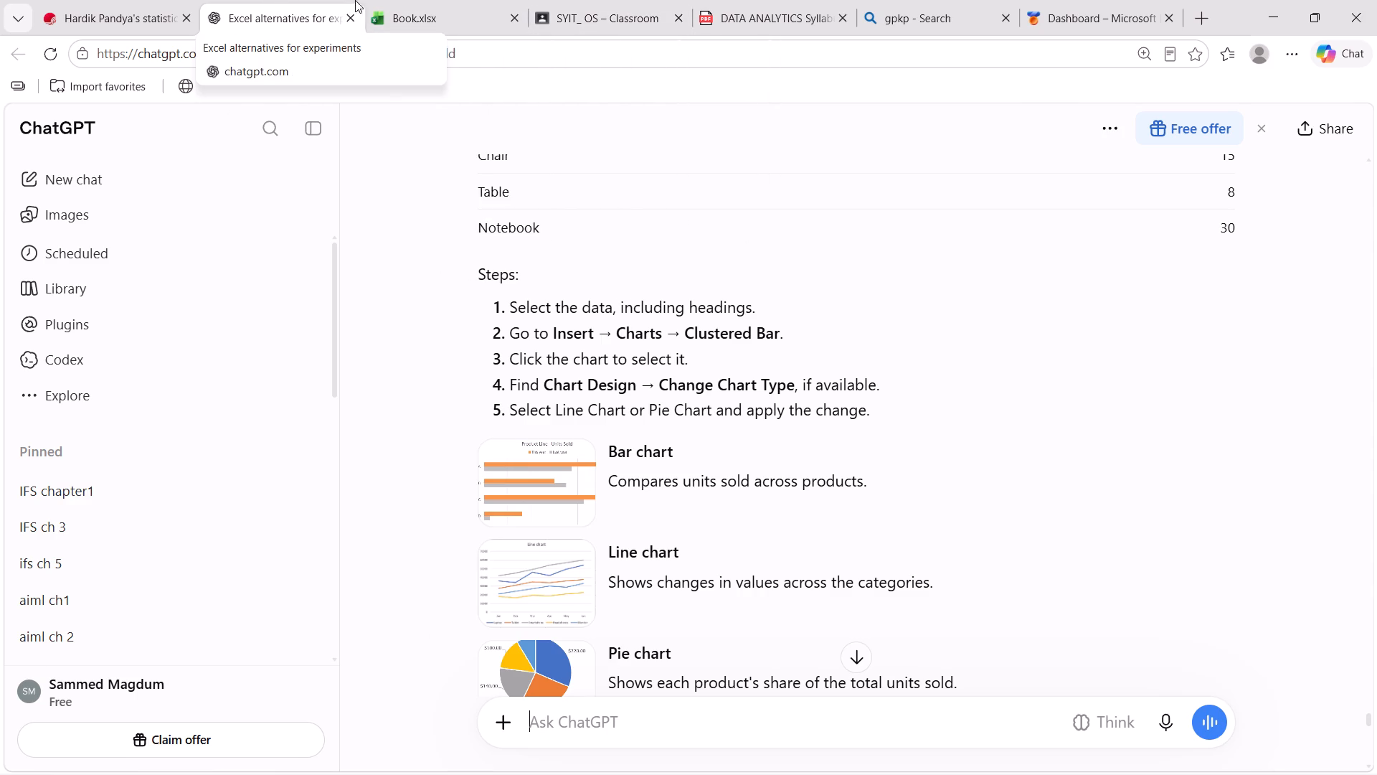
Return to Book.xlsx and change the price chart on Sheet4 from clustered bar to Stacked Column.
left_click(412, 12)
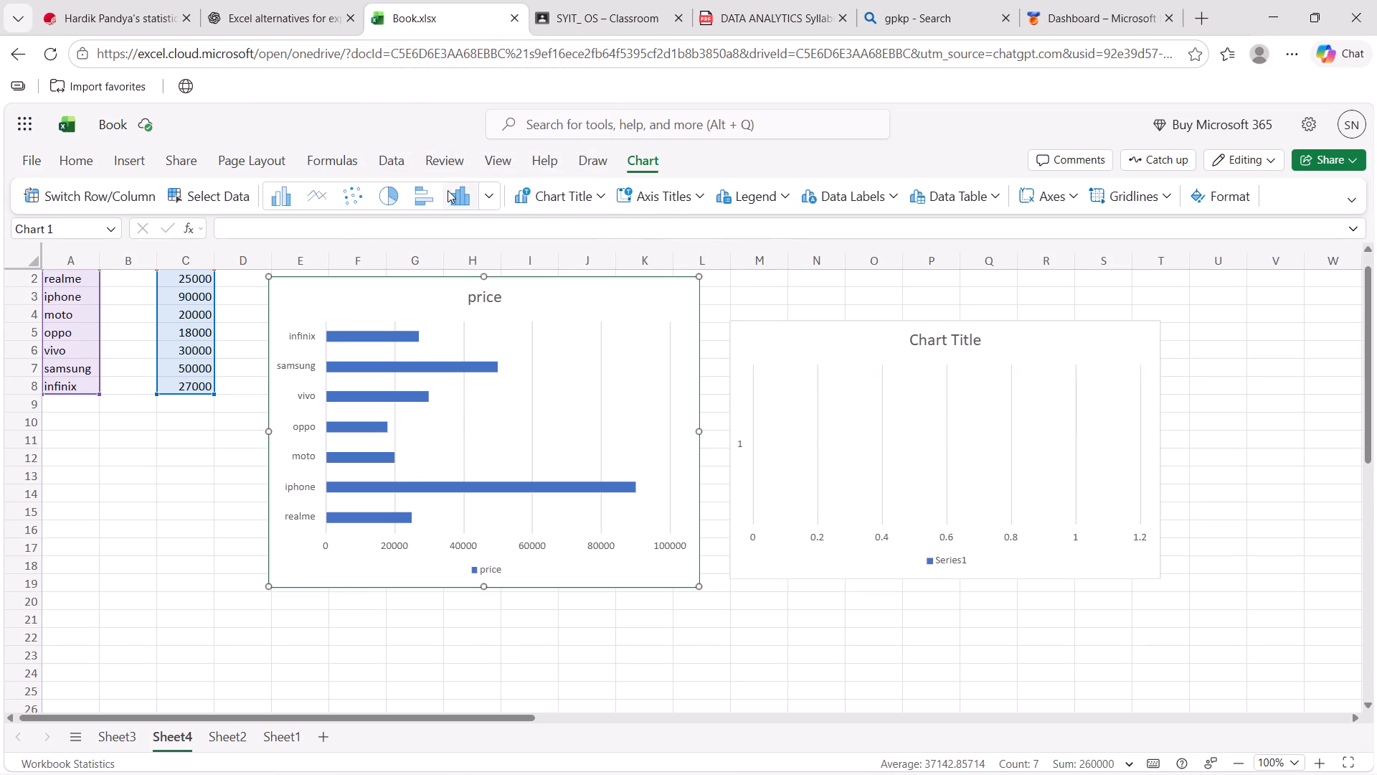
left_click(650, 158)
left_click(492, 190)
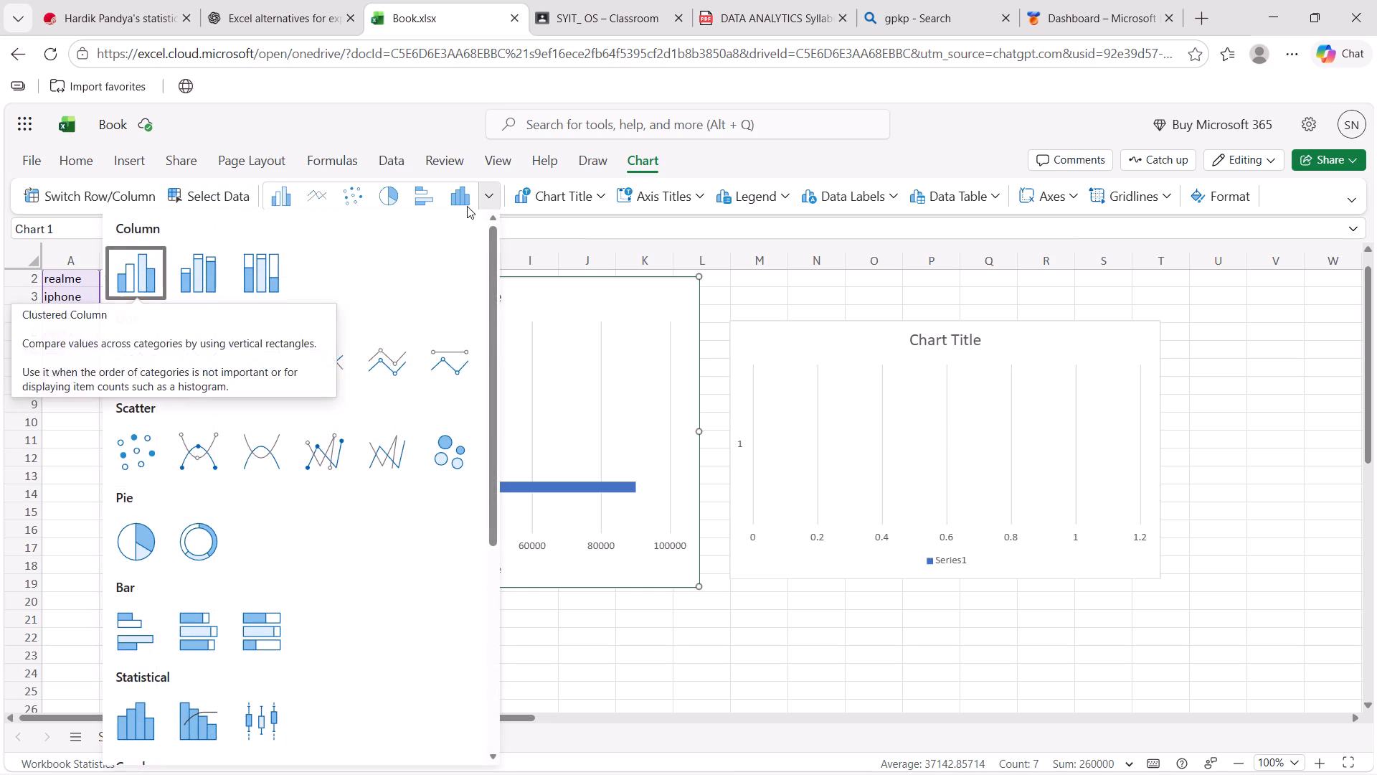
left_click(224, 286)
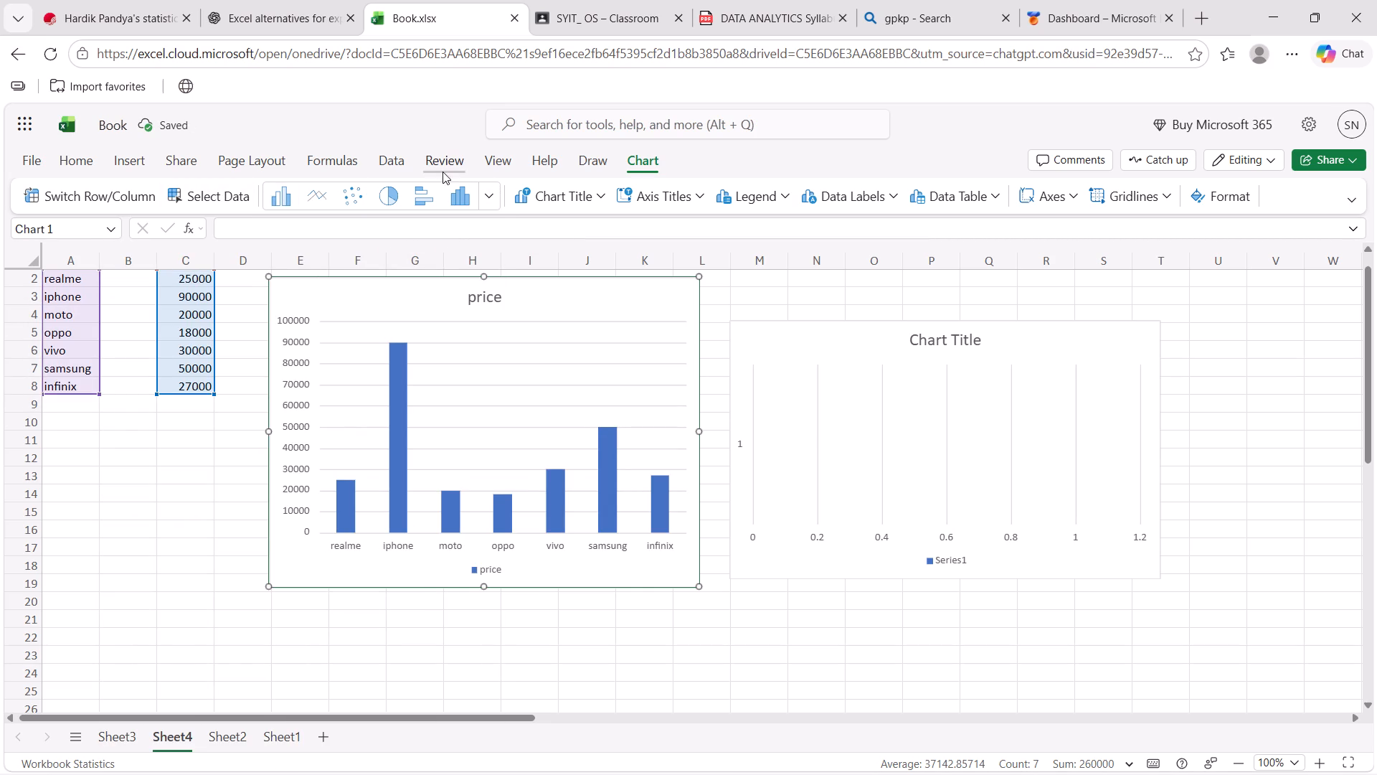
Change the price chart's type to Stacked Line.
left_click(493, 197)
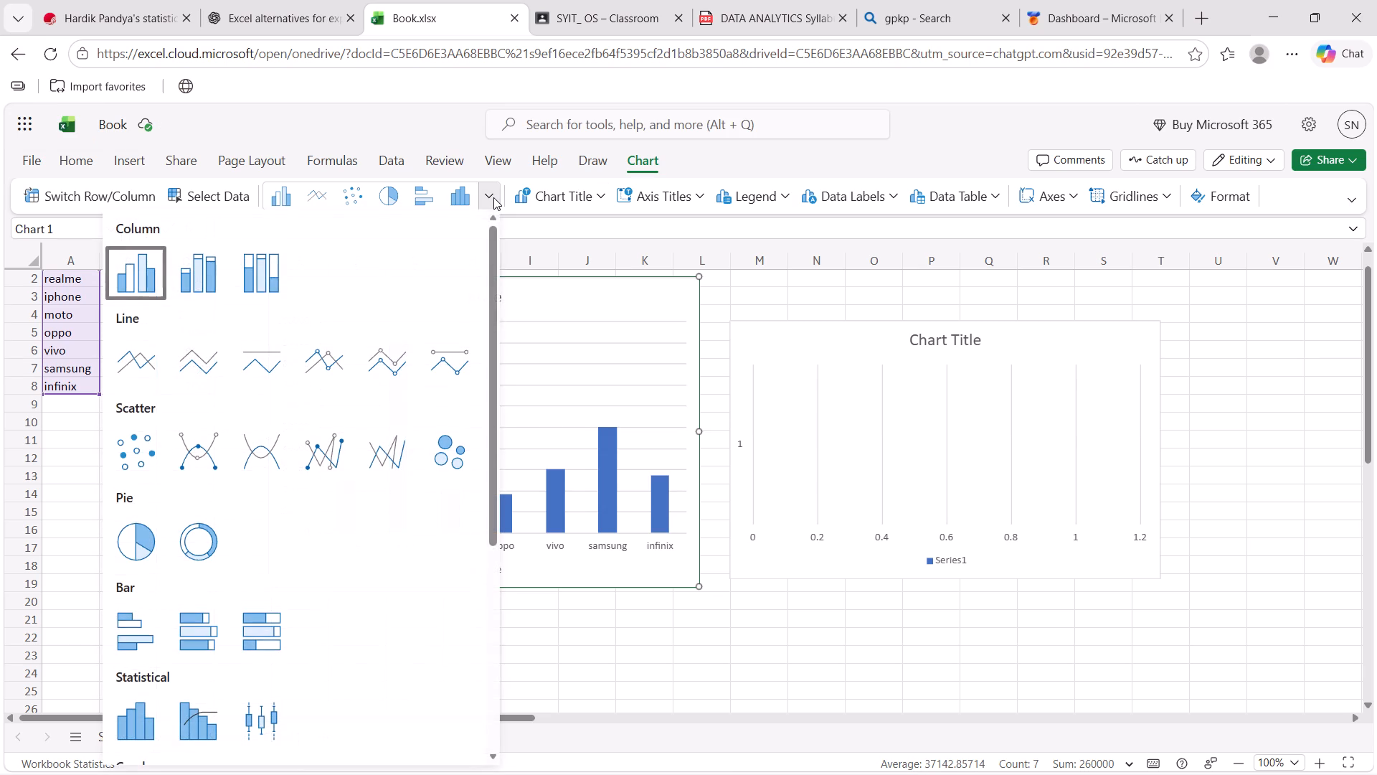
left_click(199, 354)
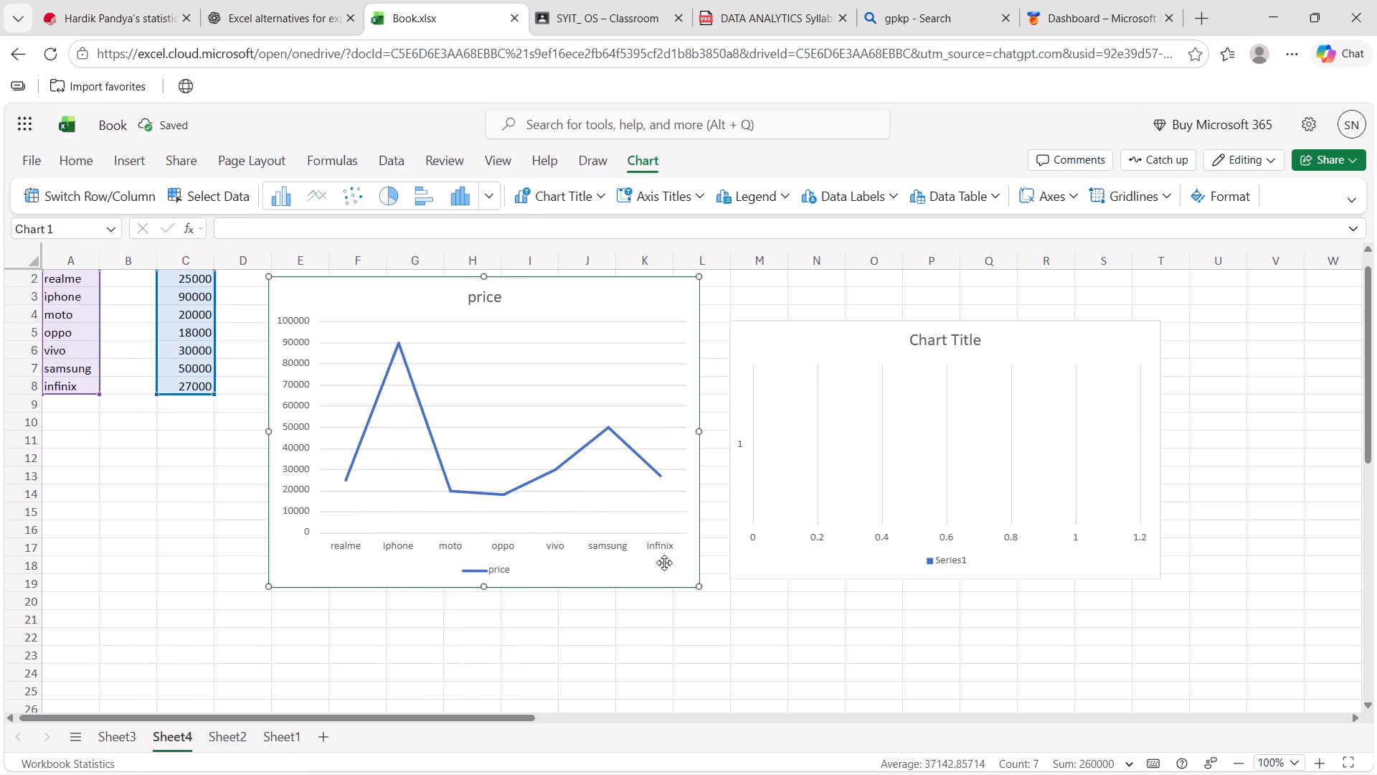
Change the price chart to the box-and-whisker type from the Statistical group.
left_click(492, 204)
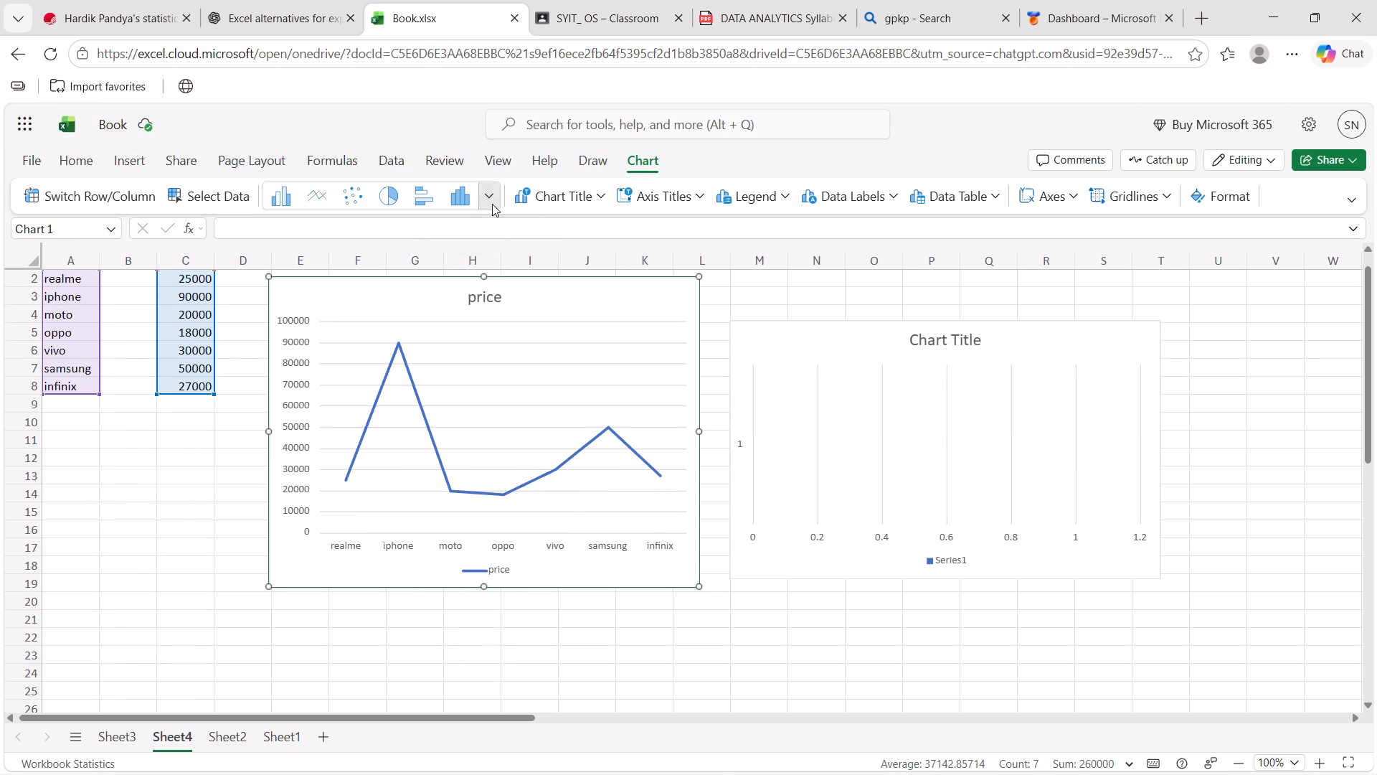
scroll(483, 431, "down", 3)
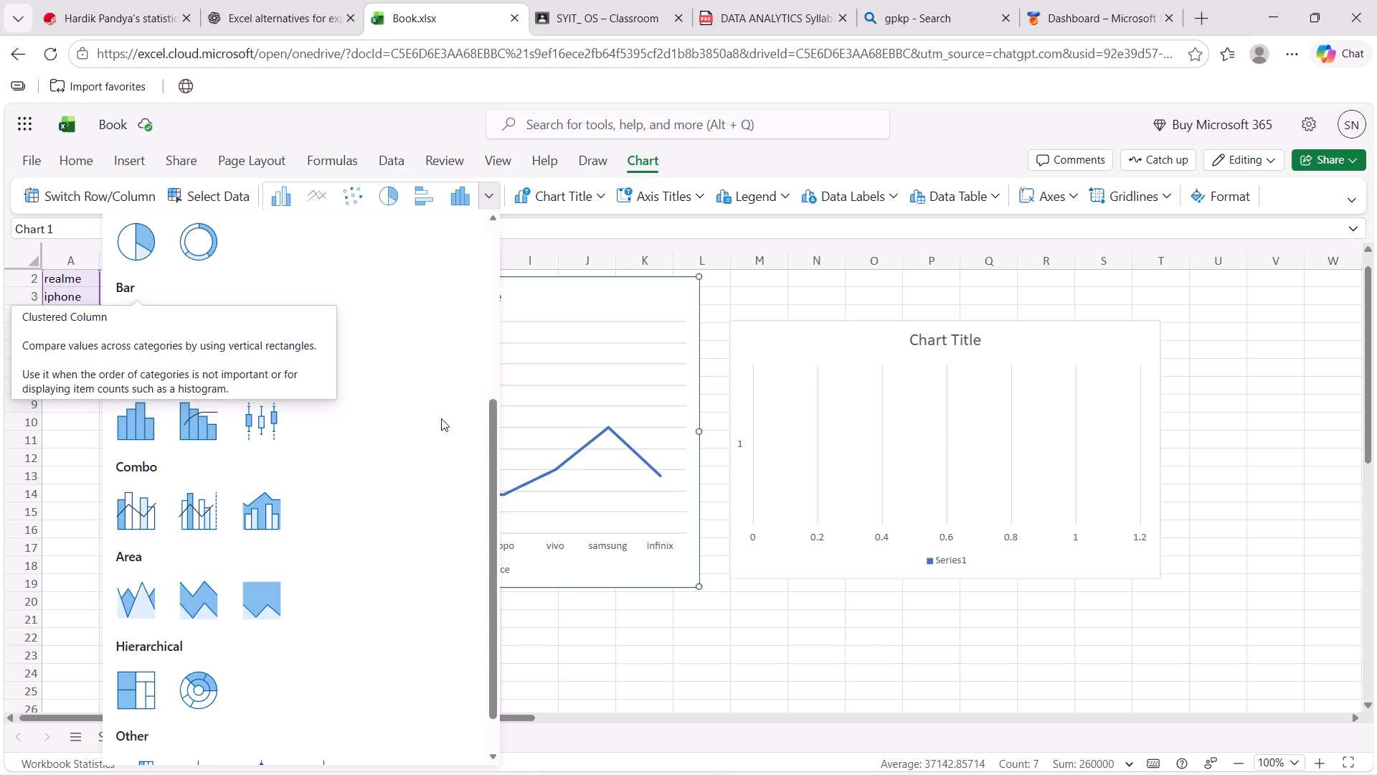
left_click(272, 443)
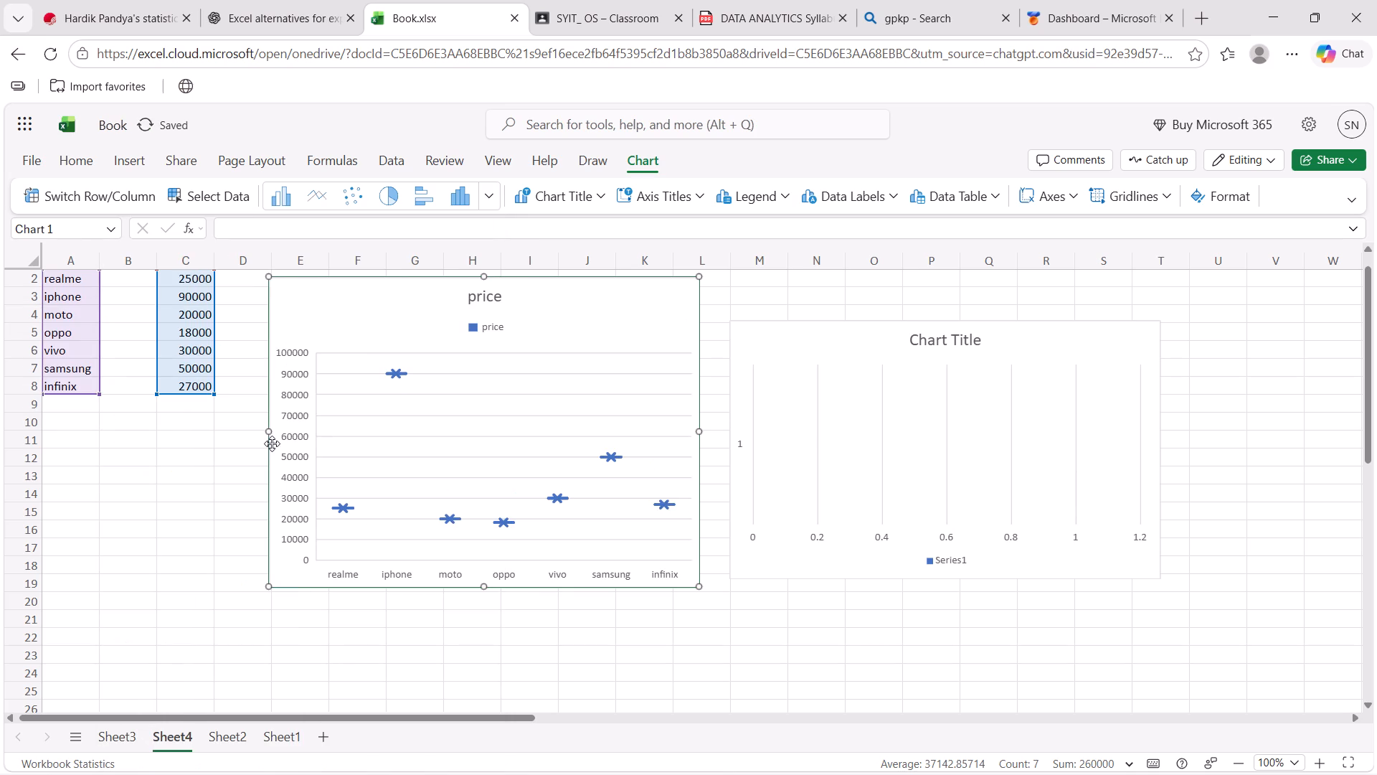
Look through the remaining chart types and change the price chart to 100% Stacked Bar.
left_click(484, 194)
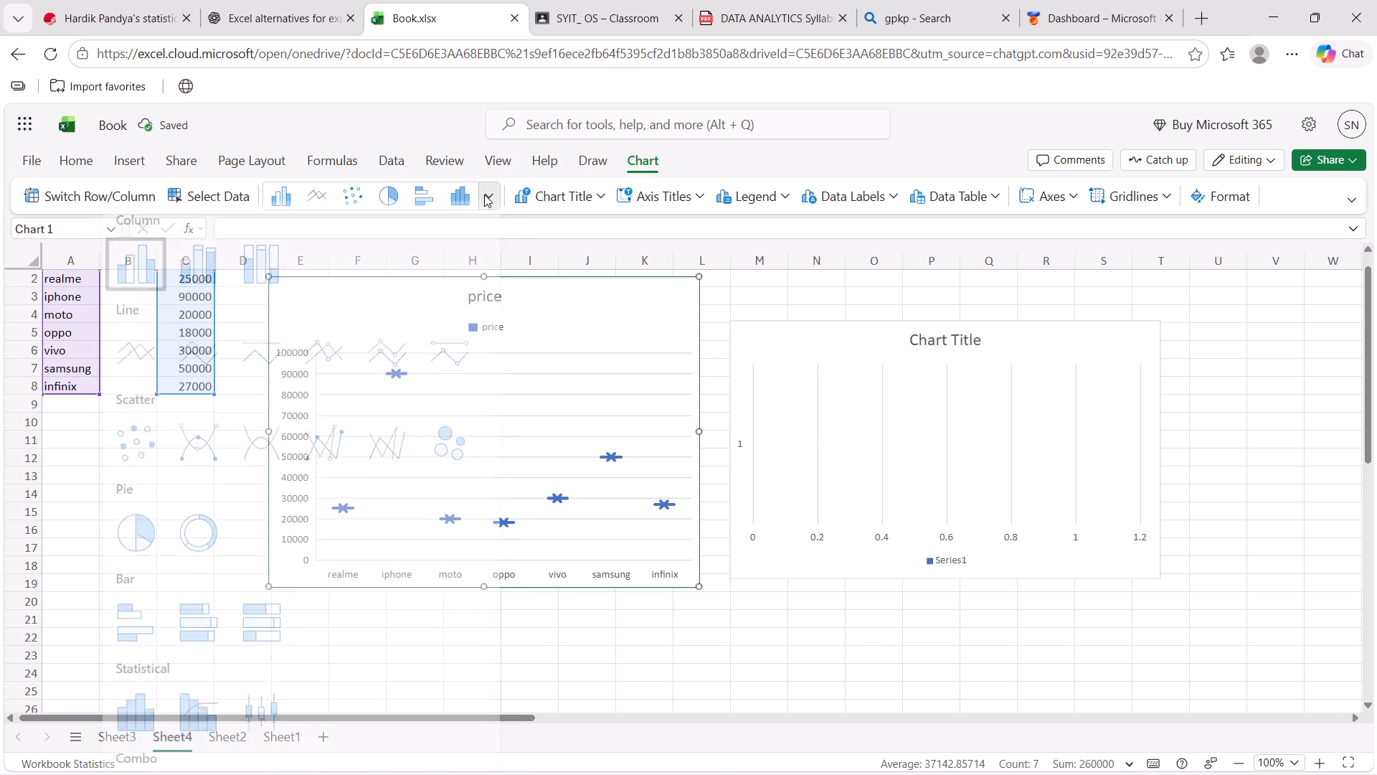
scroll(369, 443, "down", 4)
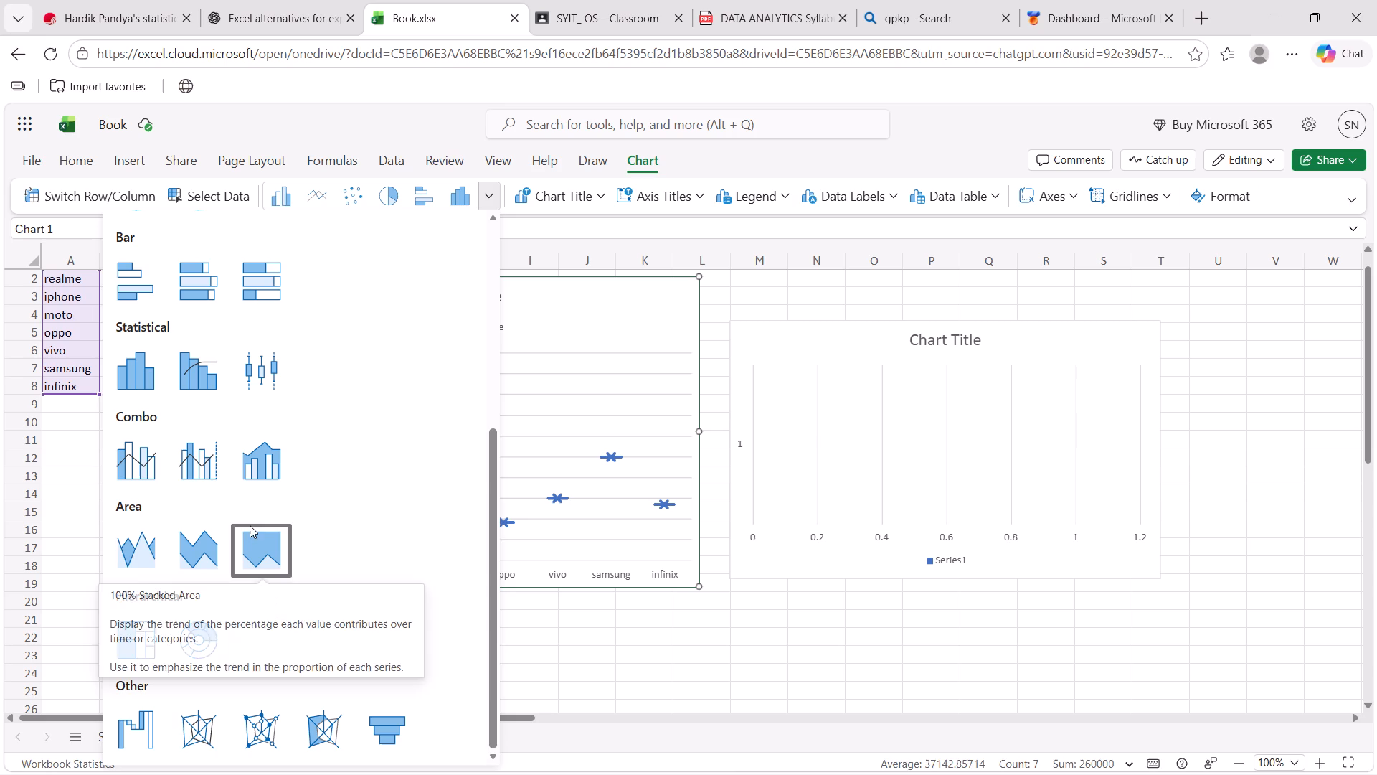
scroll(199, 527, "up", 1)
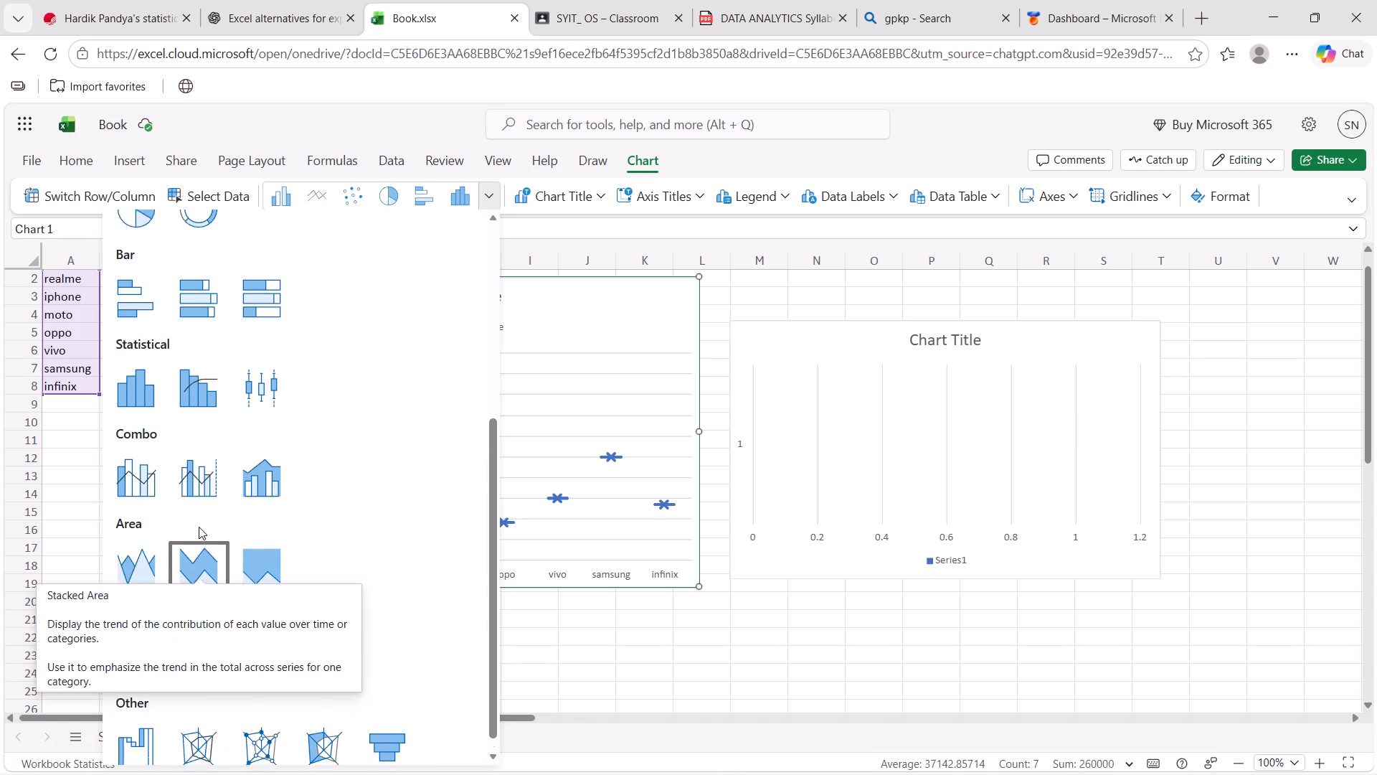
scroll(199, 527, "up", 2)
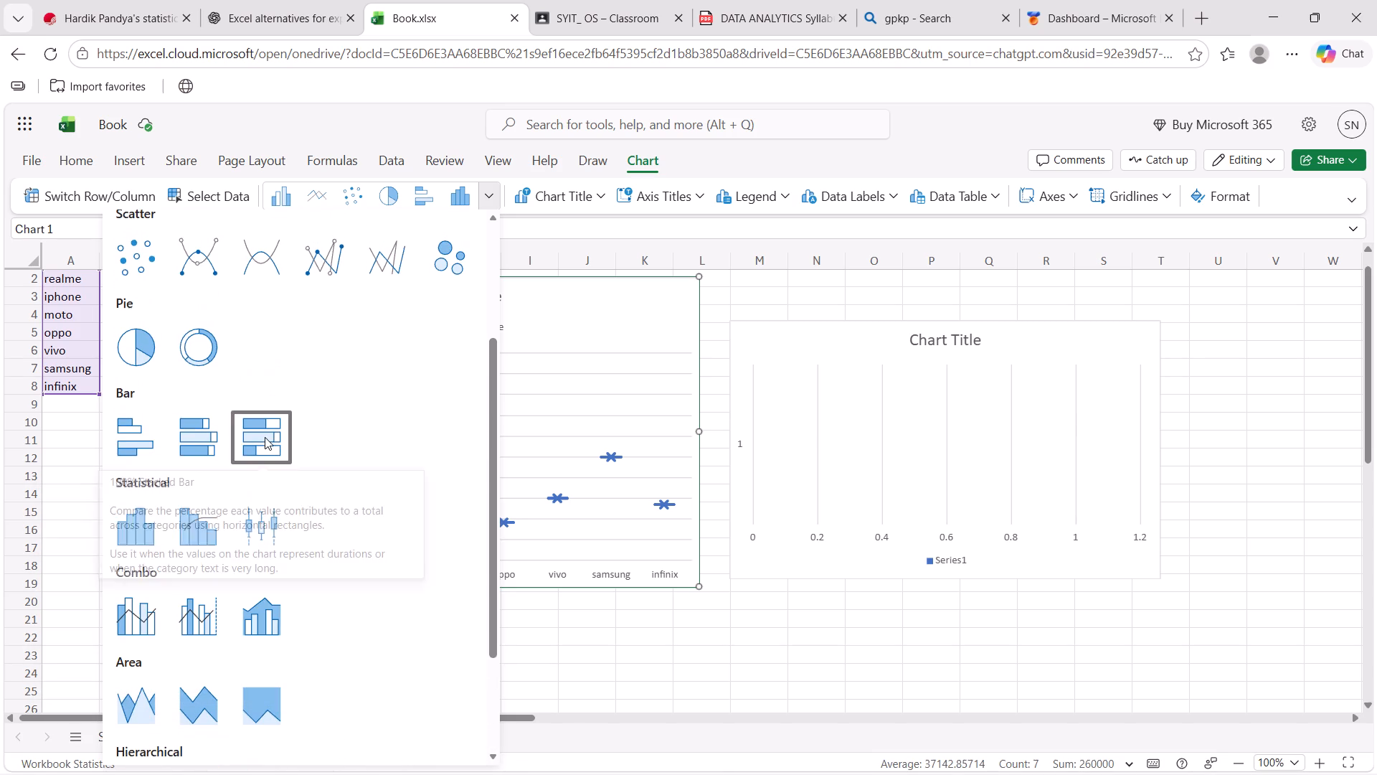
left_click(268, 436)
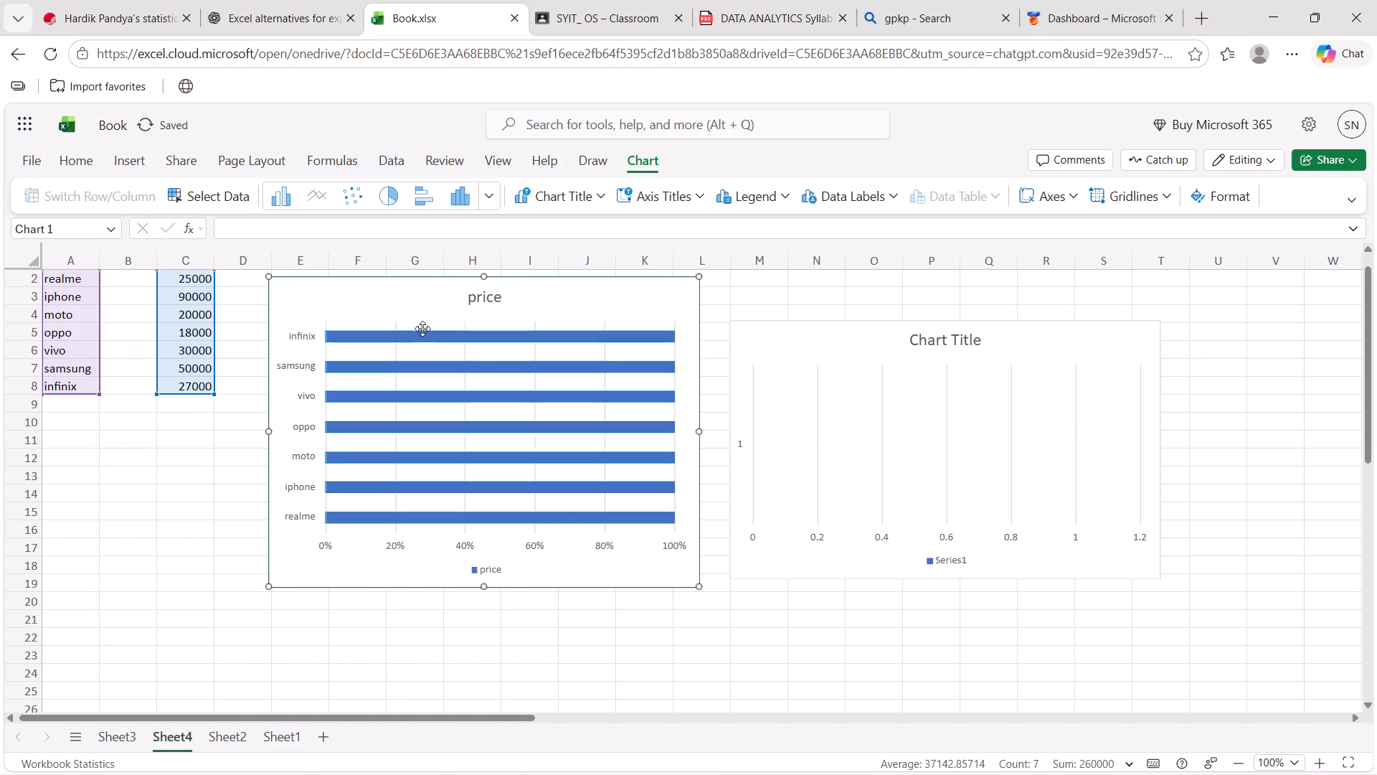
Change the price chart's type to Stacked Bar.
left_click(650, 160)
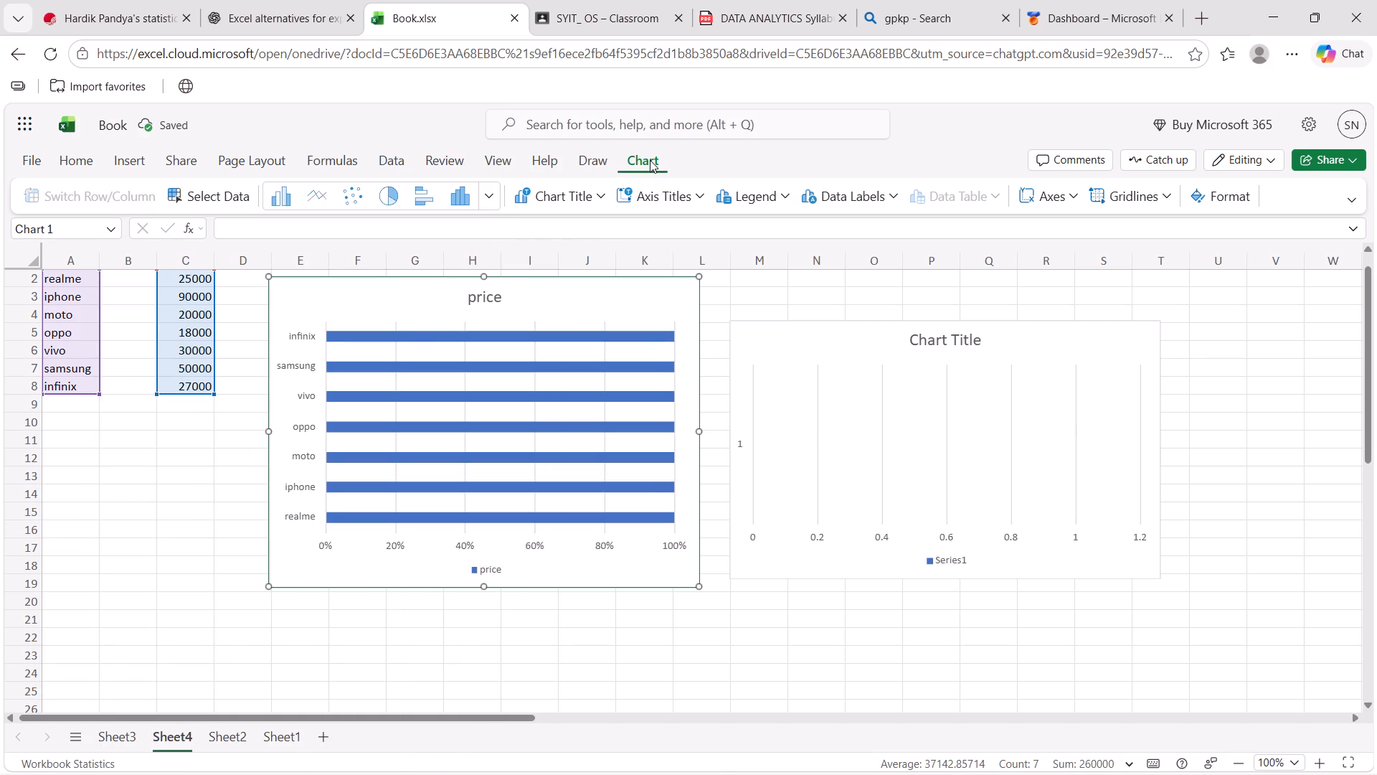
left_click(479, 201)
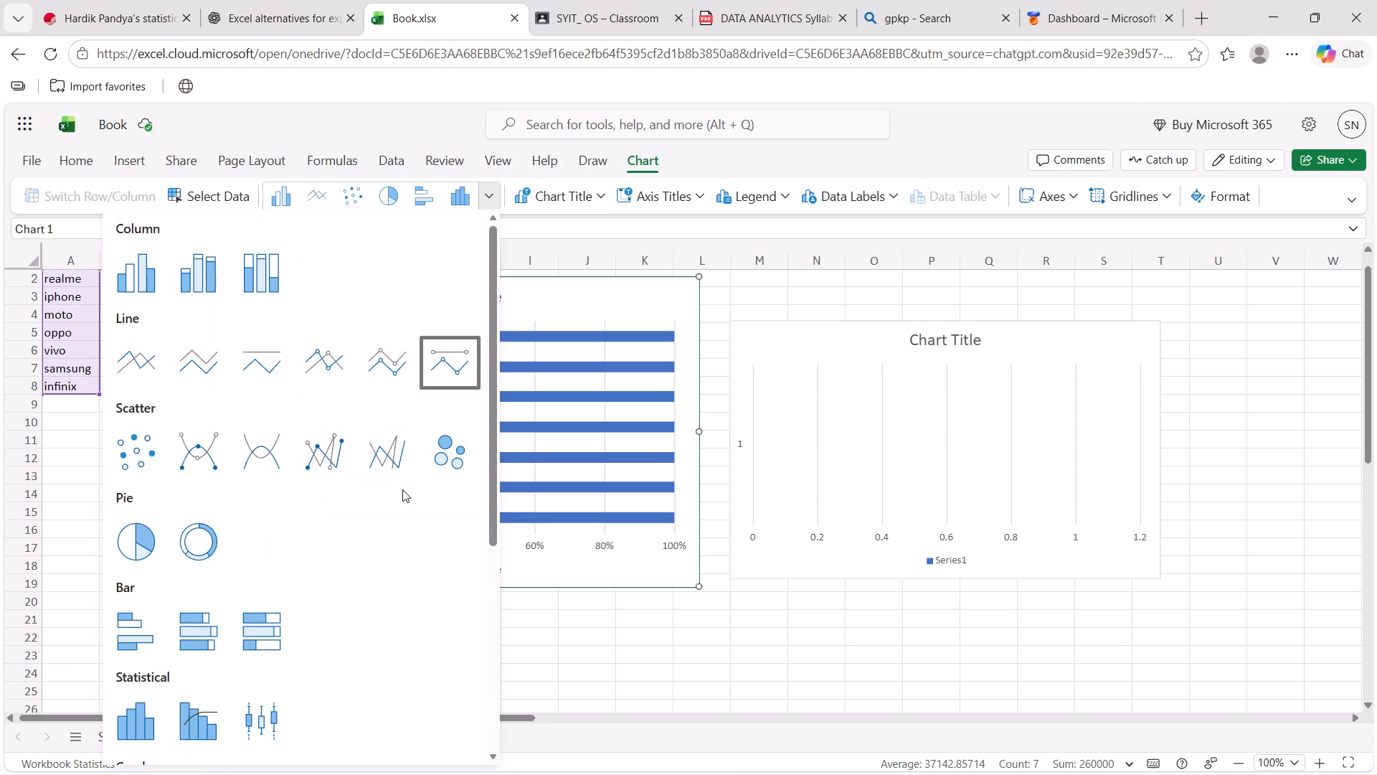
scroll(382, 555, "down", 2)
left_click(212, 511)
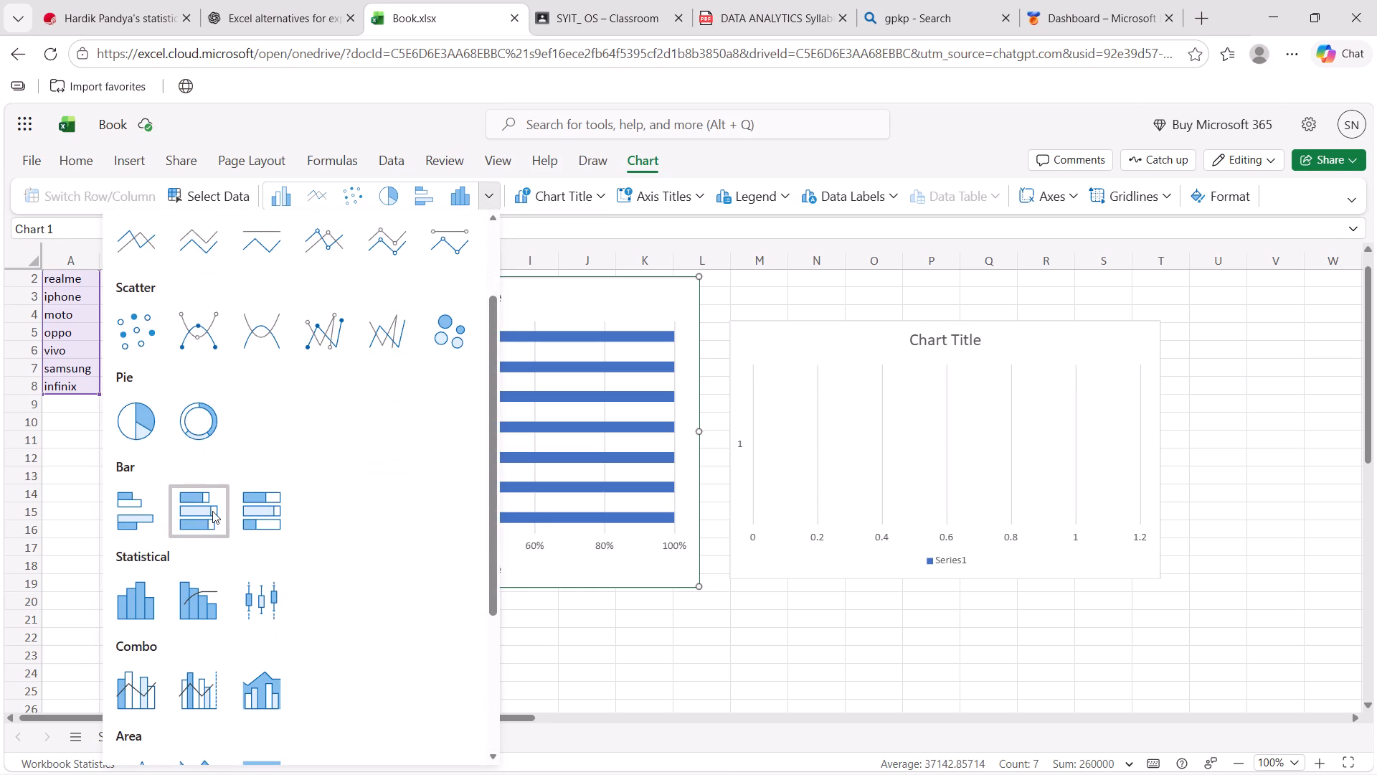
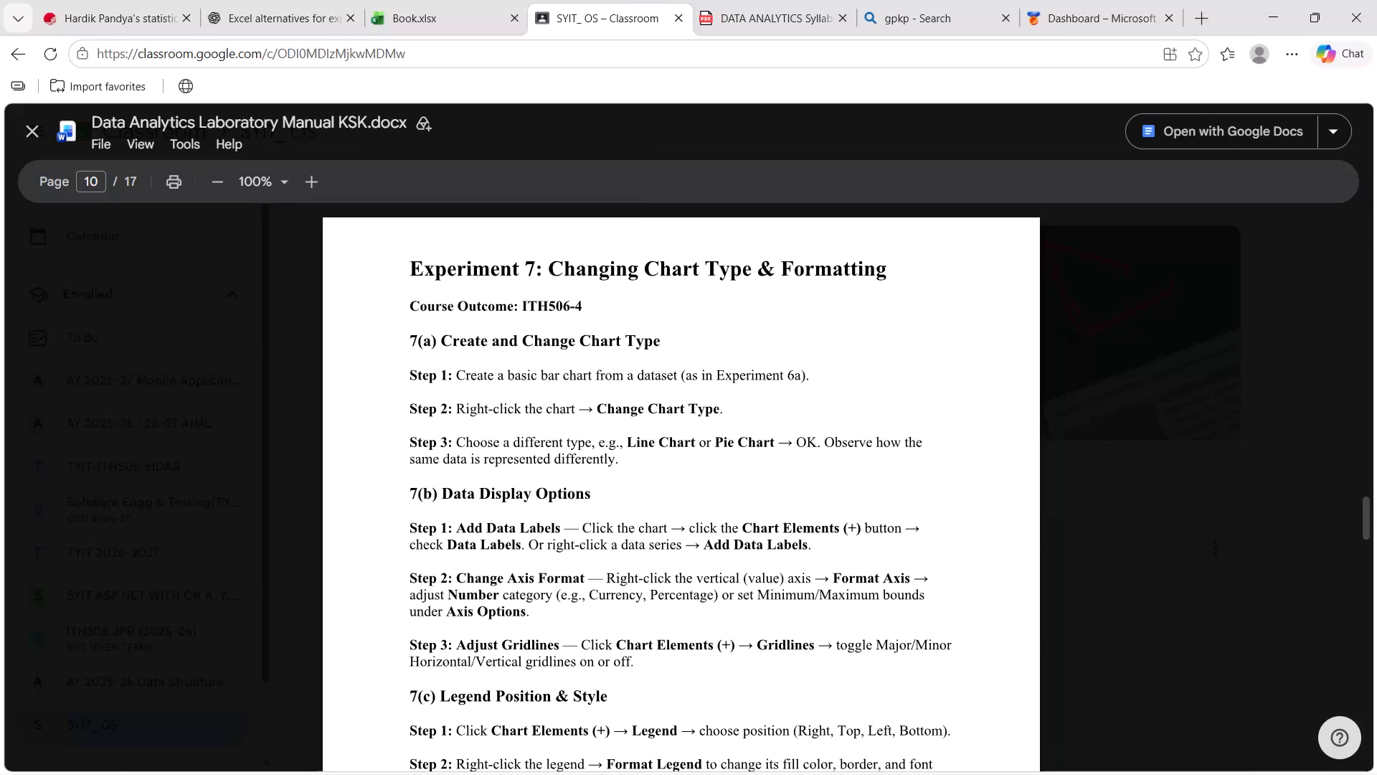
scroll(621, 387, "down", 1)
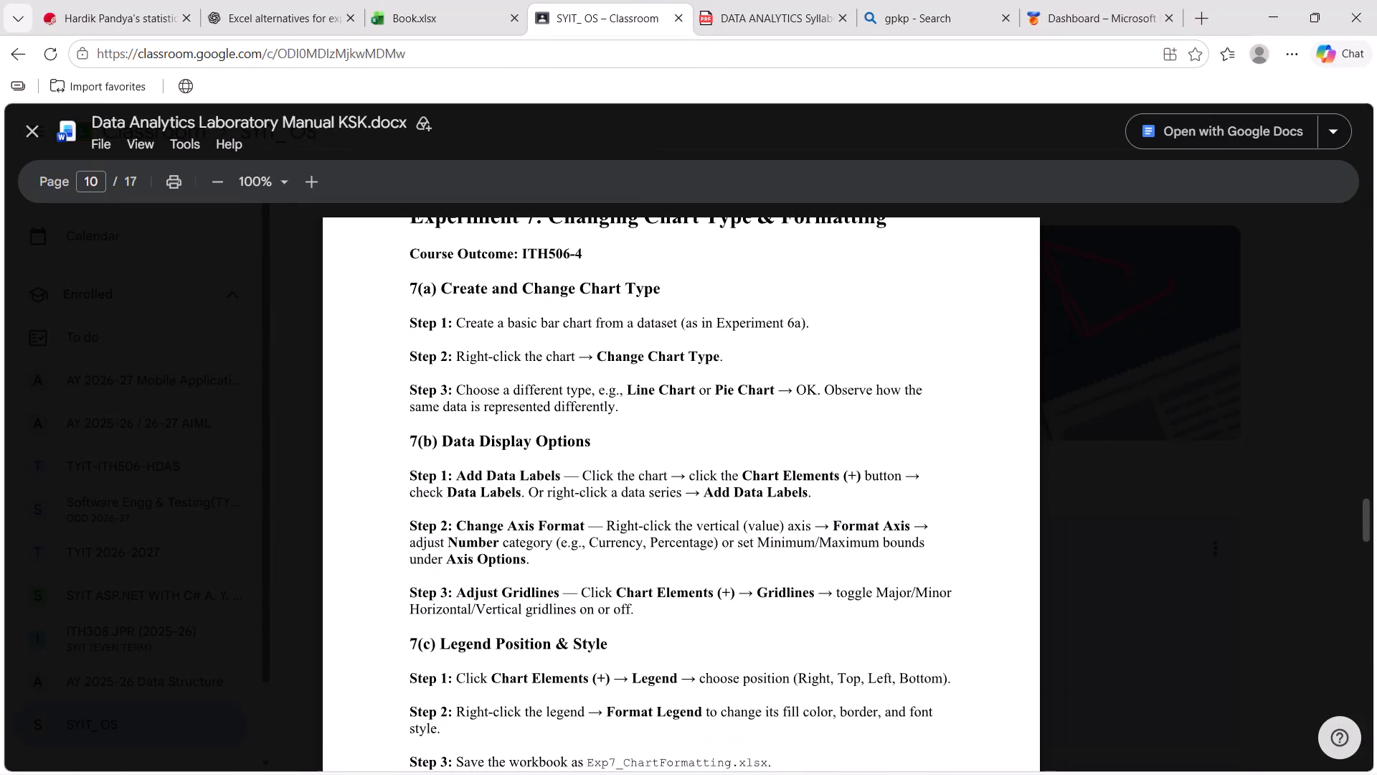
scroll(621, 387, "down", 2)
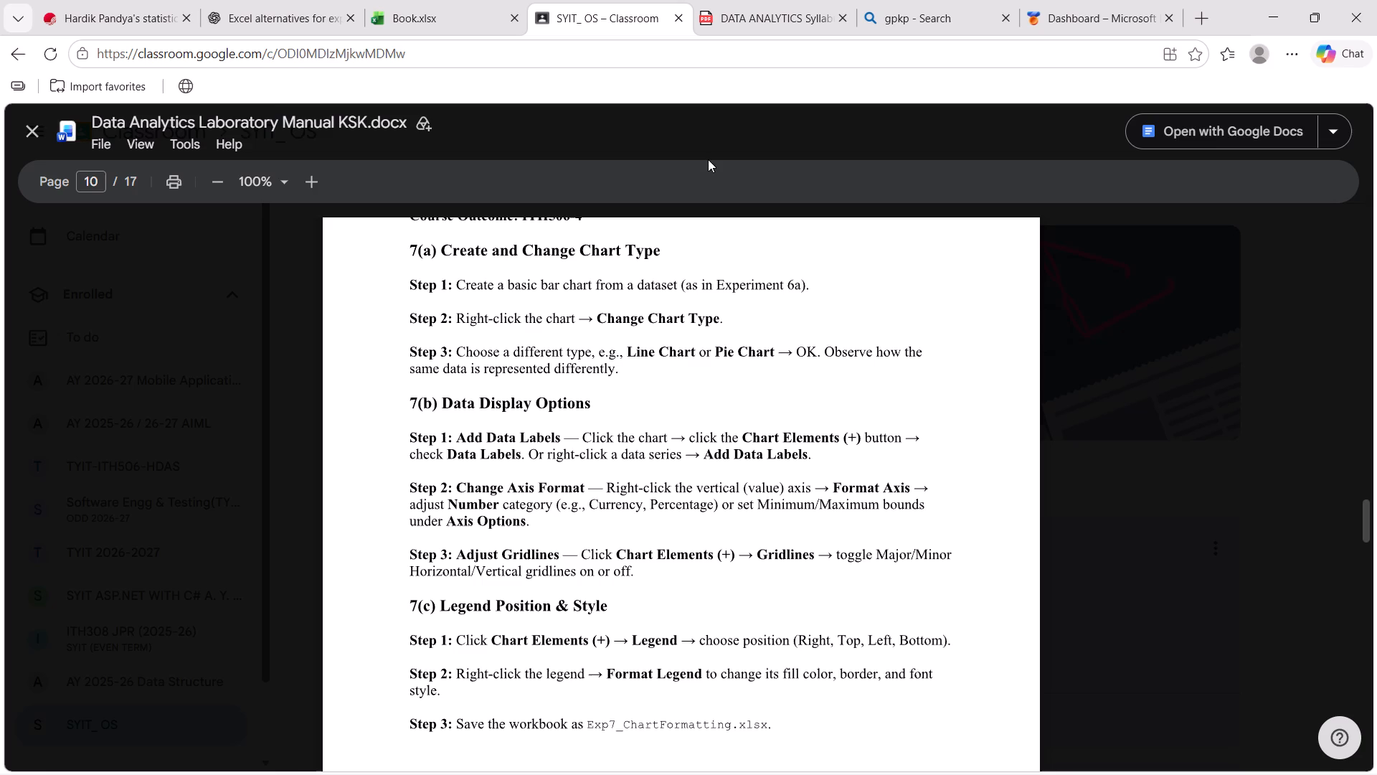
left_click(459, 13)
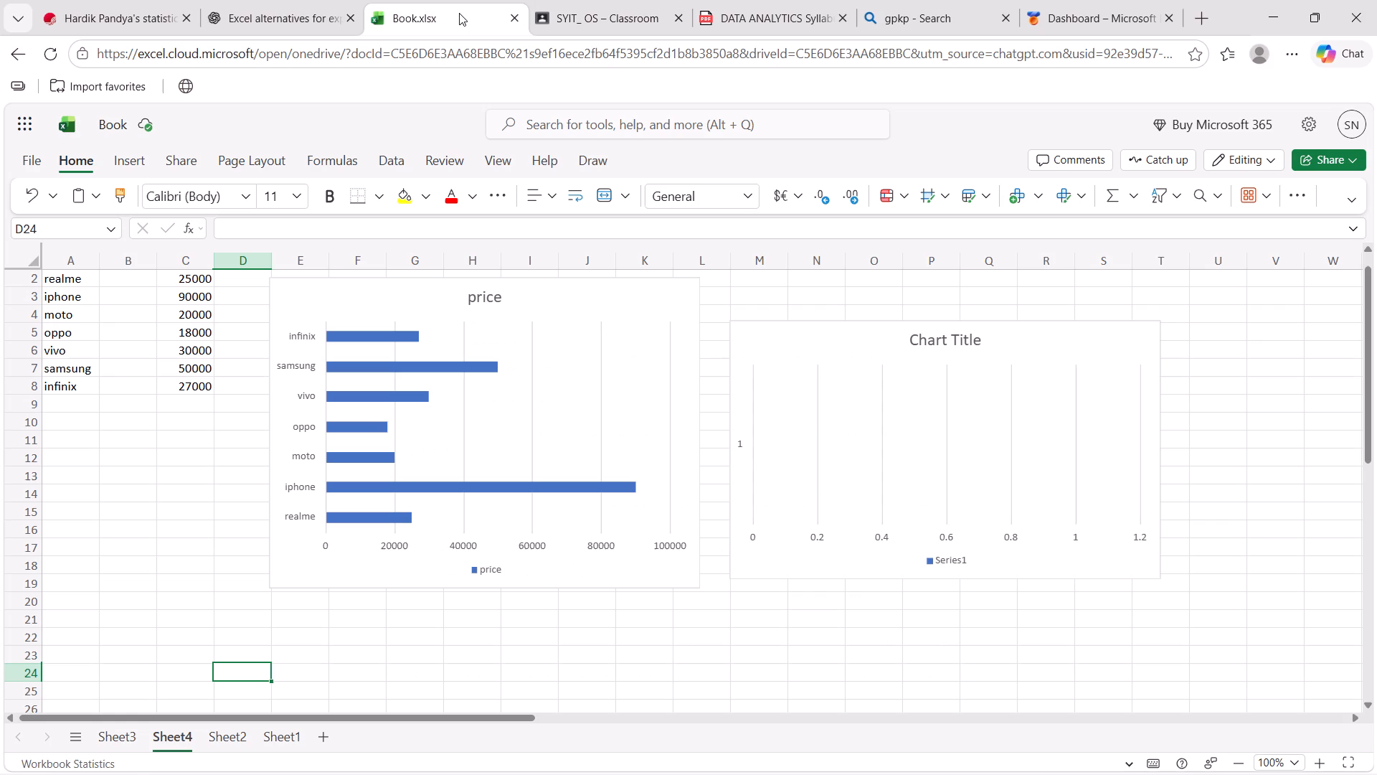
left_click(454, 354)
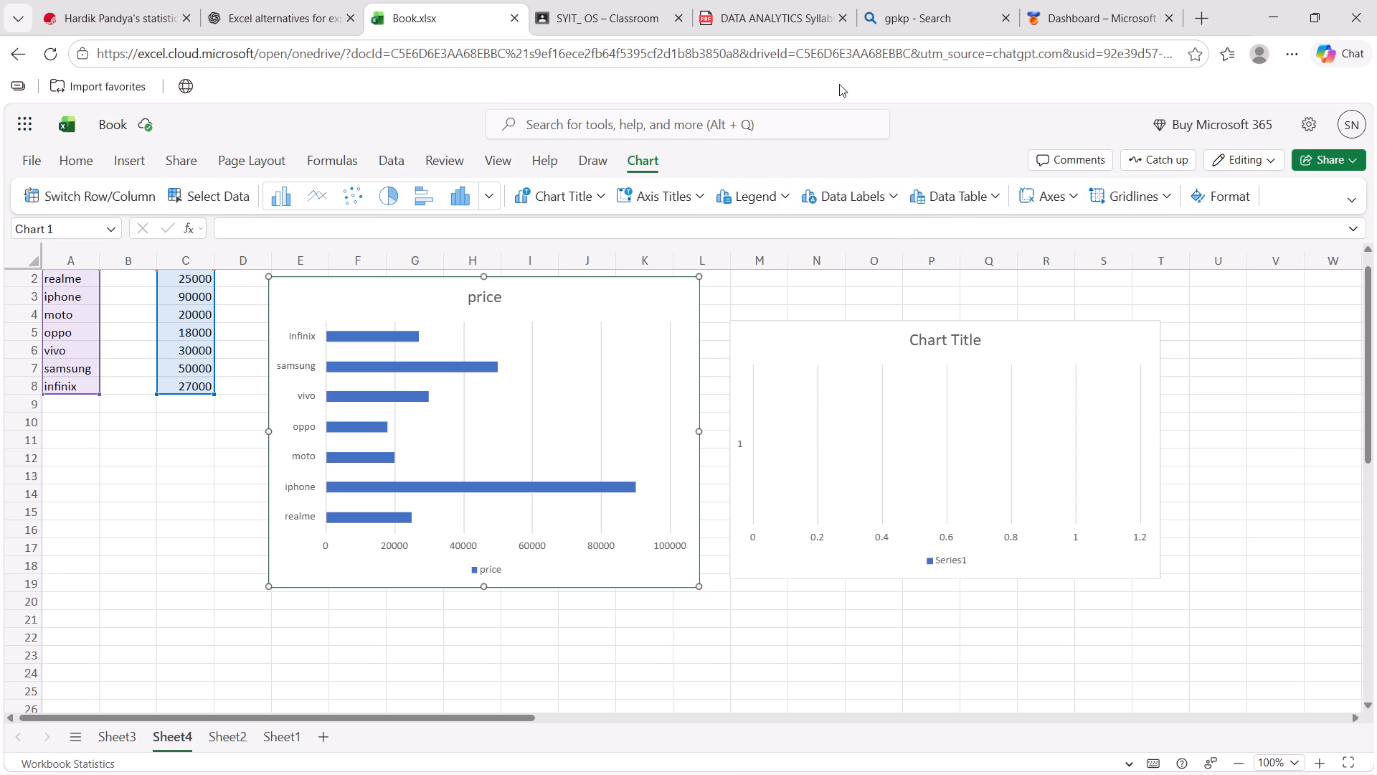
left_click(608, 1)
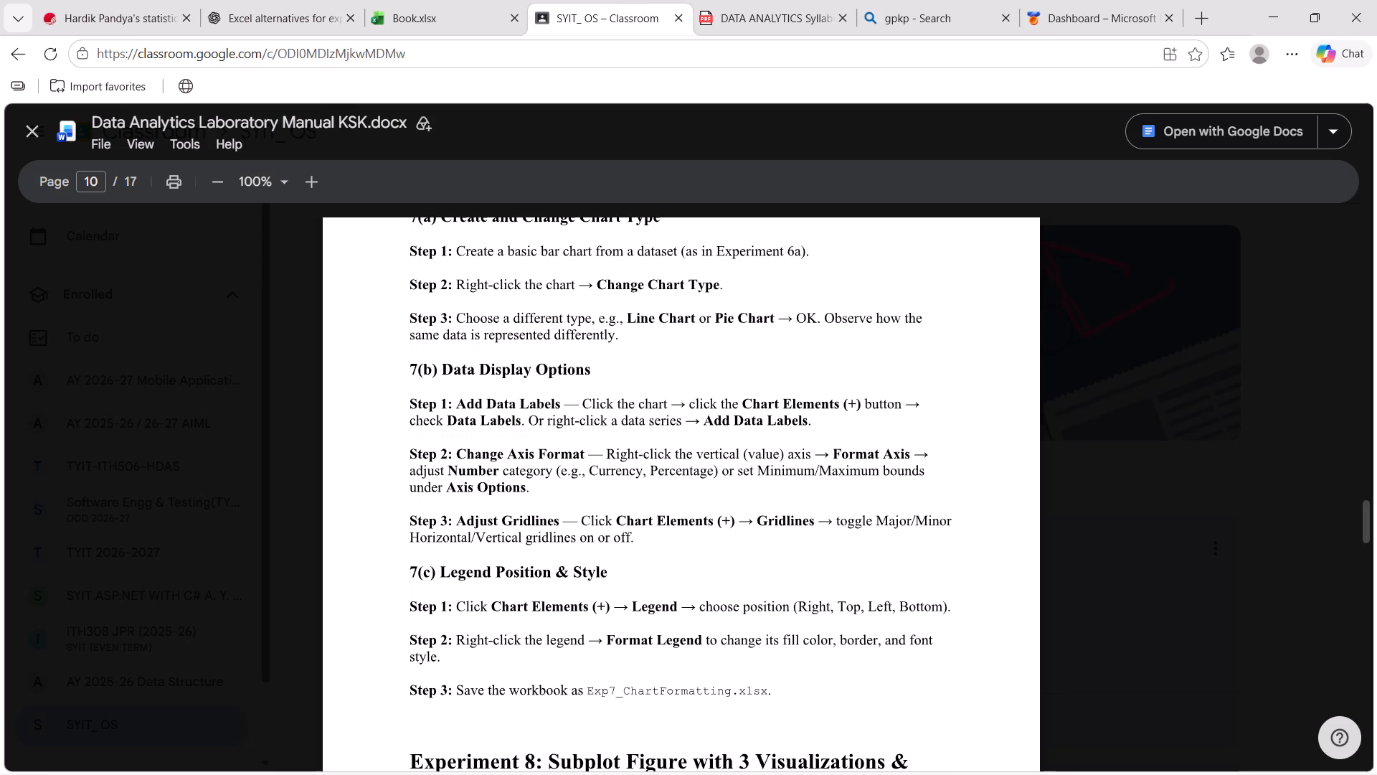
scroll(626, 319, "down", 2)
Examine the Primary Vertical Axis options for the price chart in Book.xlsx, rechecking the lab manual's axis format step.
left_click(450, 0)
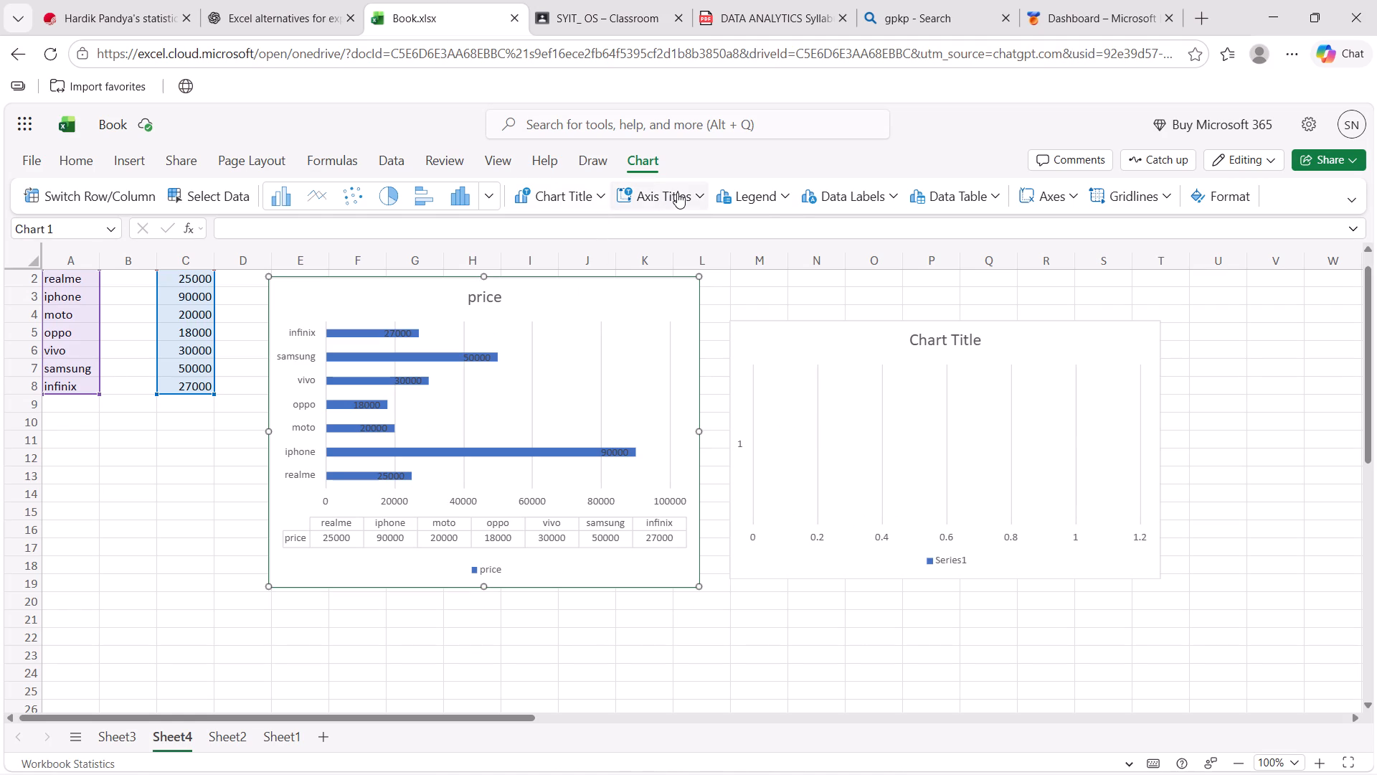
left_click(1044, 192)
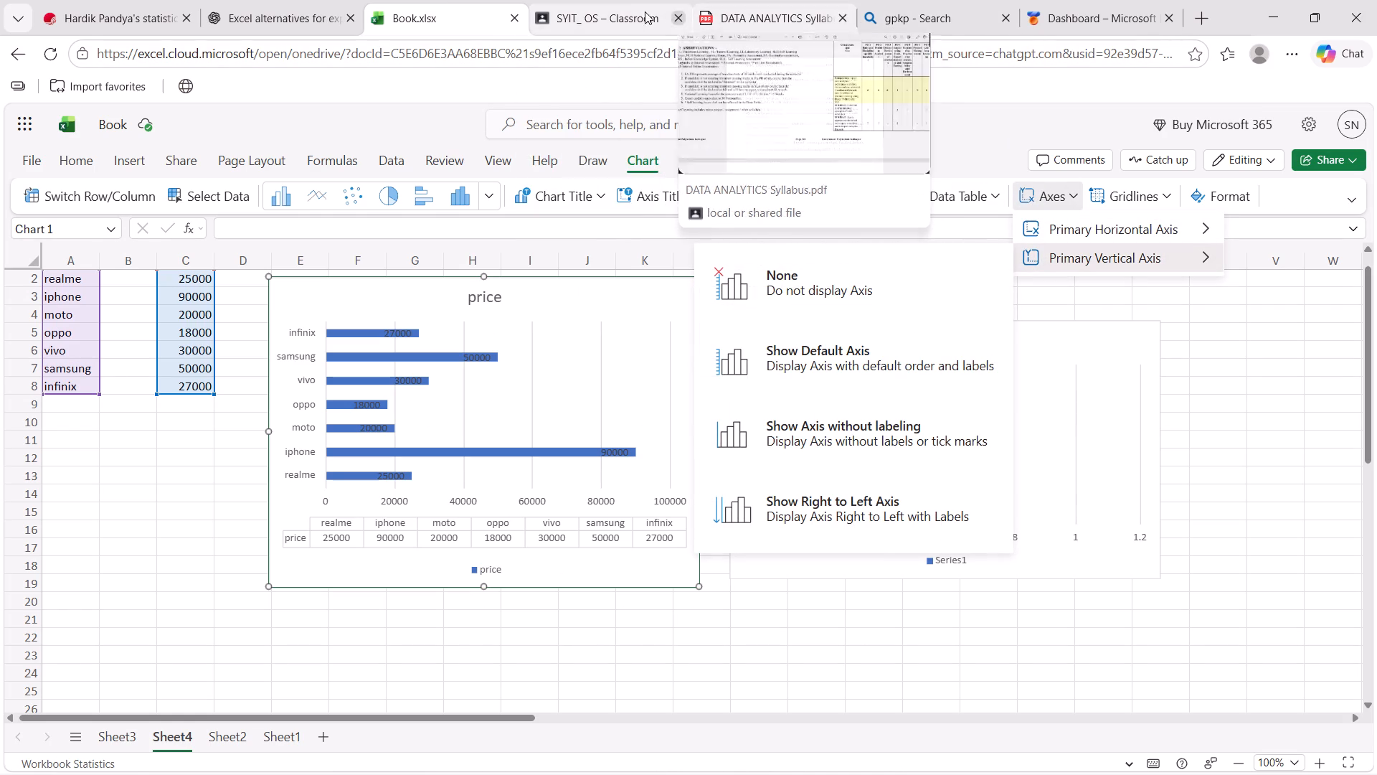
left_click(550, 29)
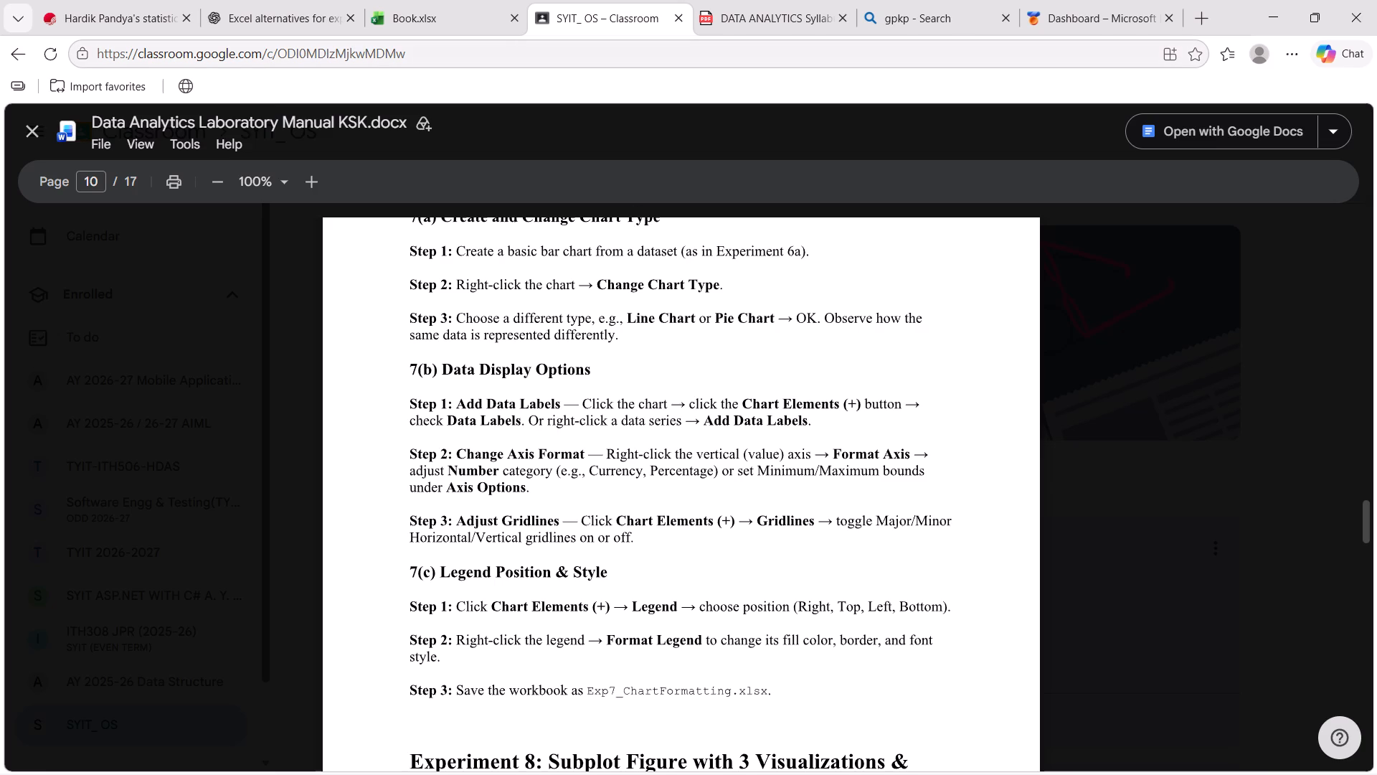
left_click(447, 22)
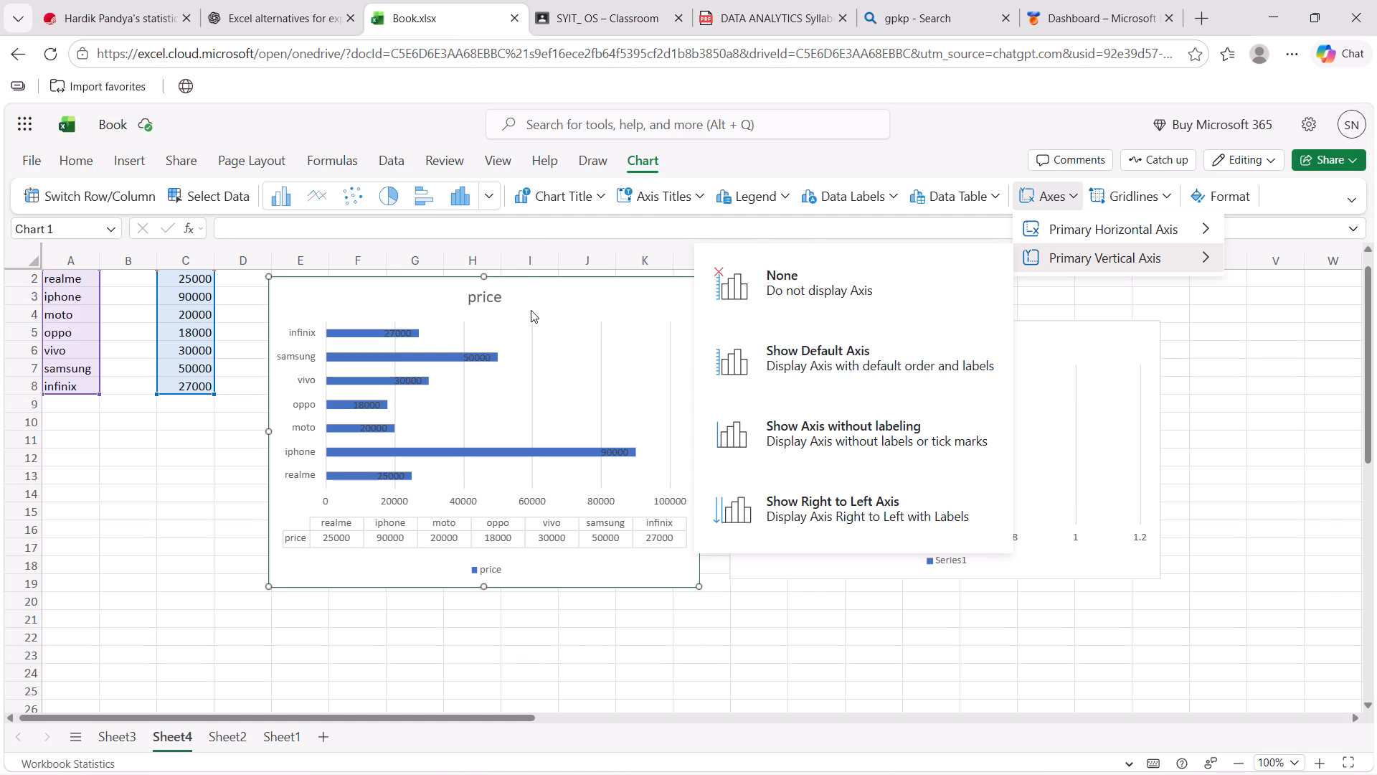
left_click(531, 310)
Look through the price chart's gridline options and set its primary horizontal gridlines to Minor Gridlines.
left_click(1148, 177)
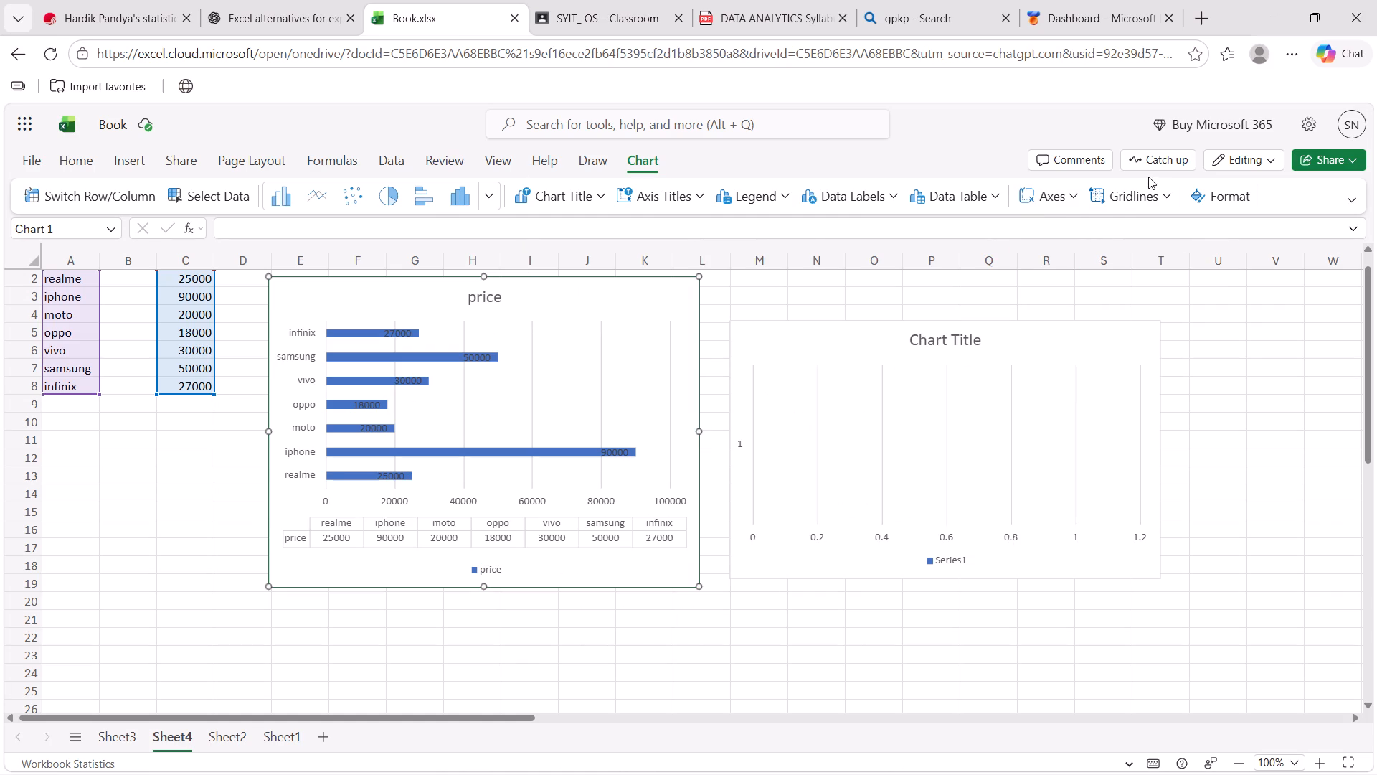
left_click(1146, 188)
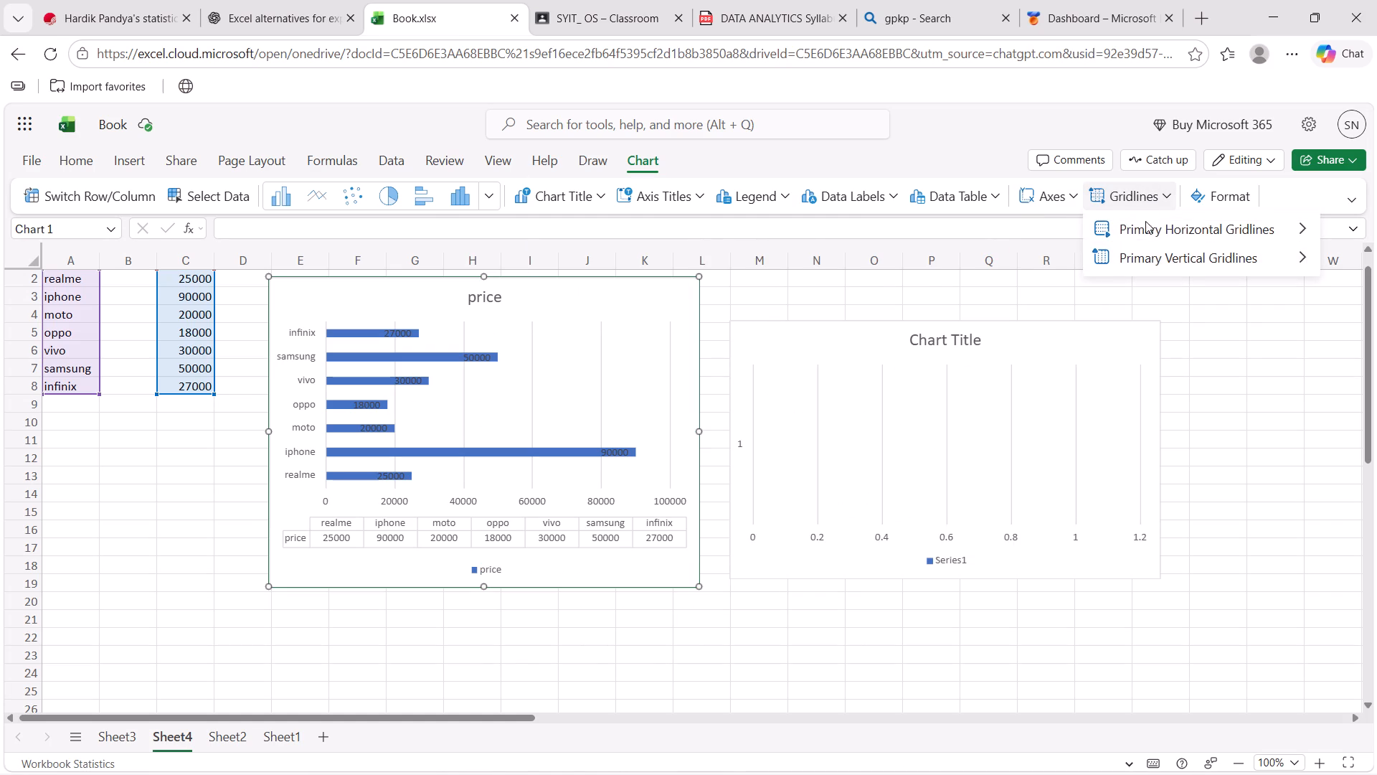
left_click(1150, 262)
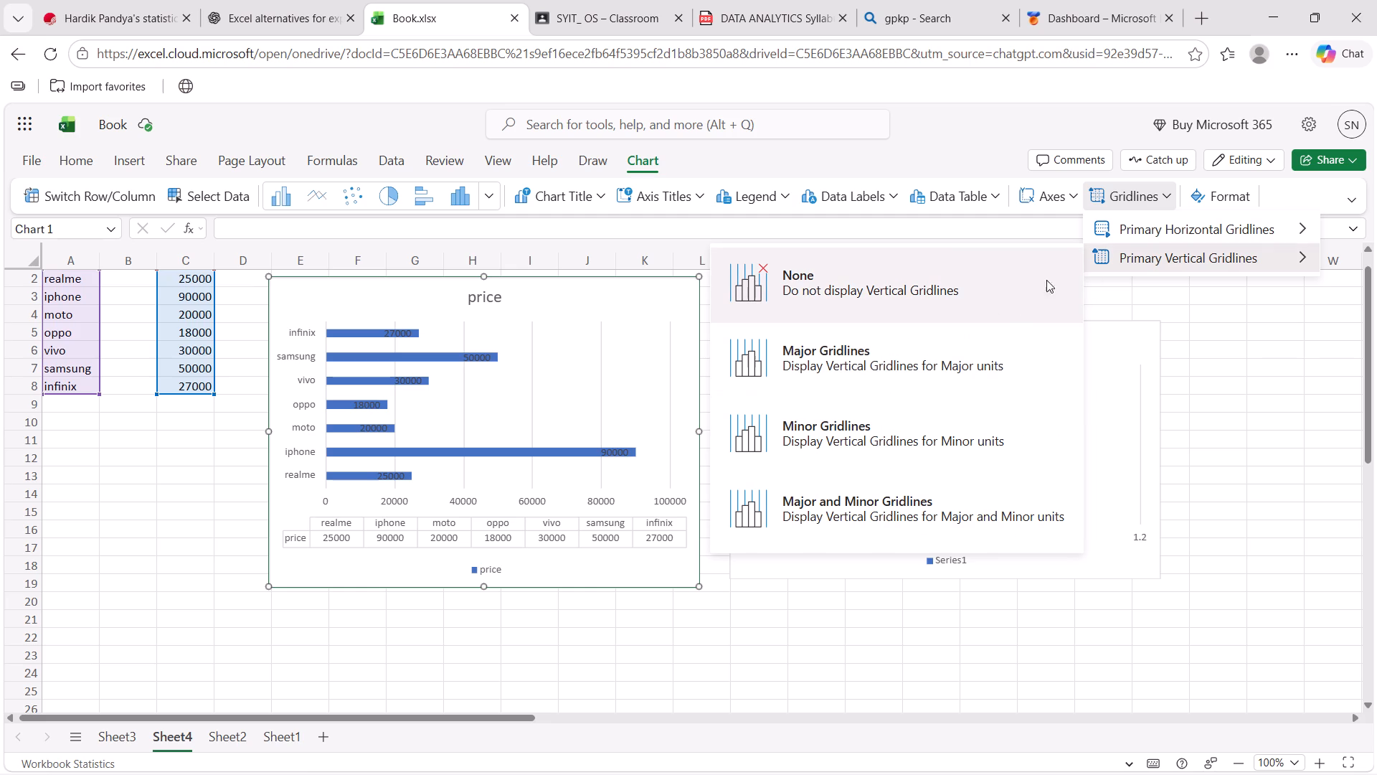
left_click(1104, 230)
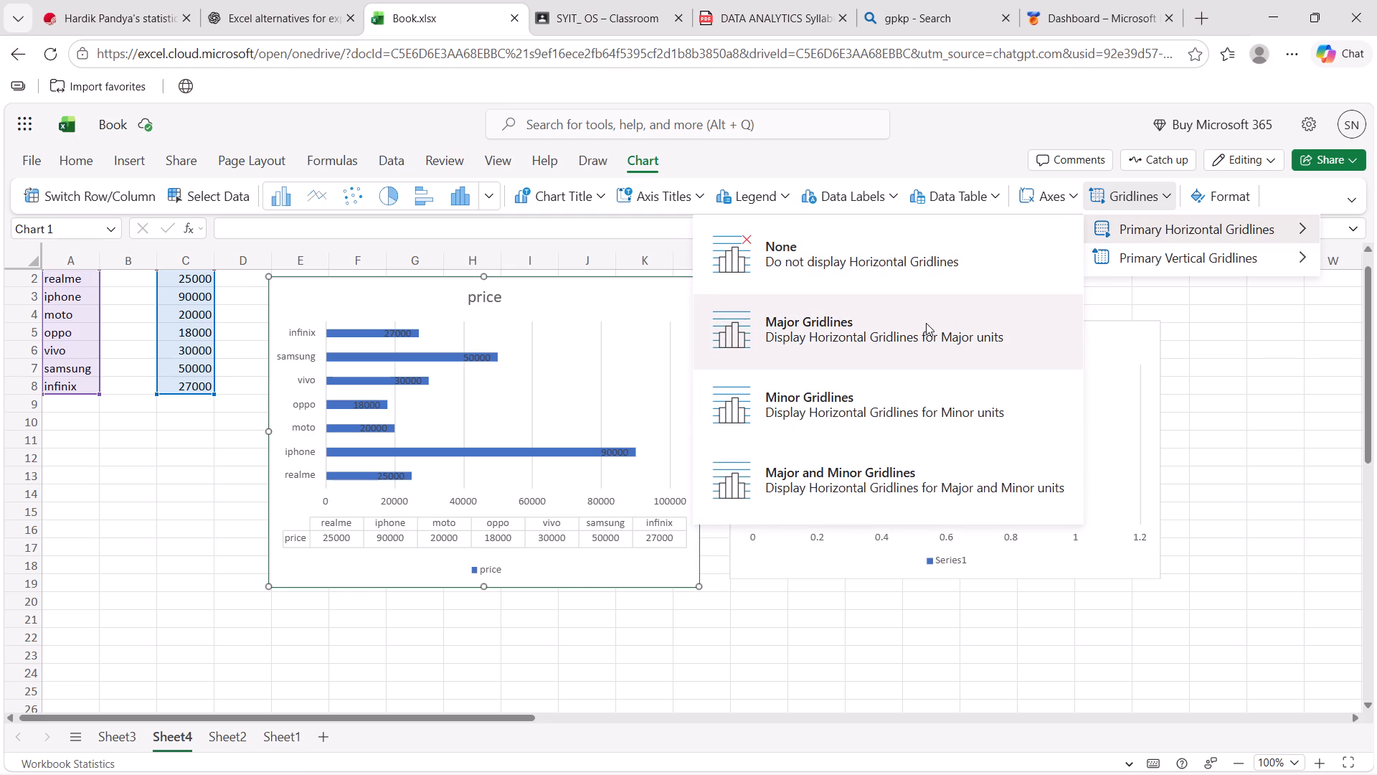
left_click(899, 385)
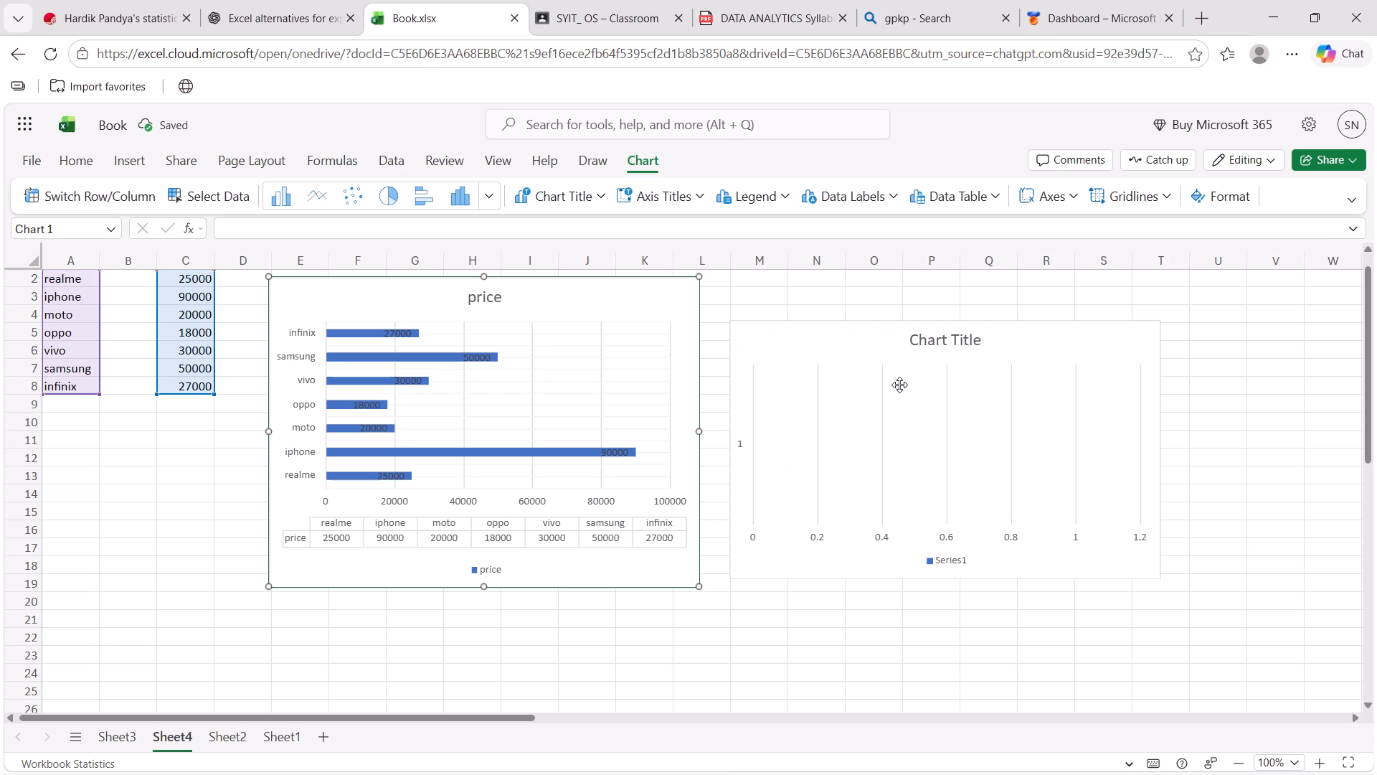
Set the price chart's primary horizontal gridlines to Major Gridlines.
left_click(1160, 198)
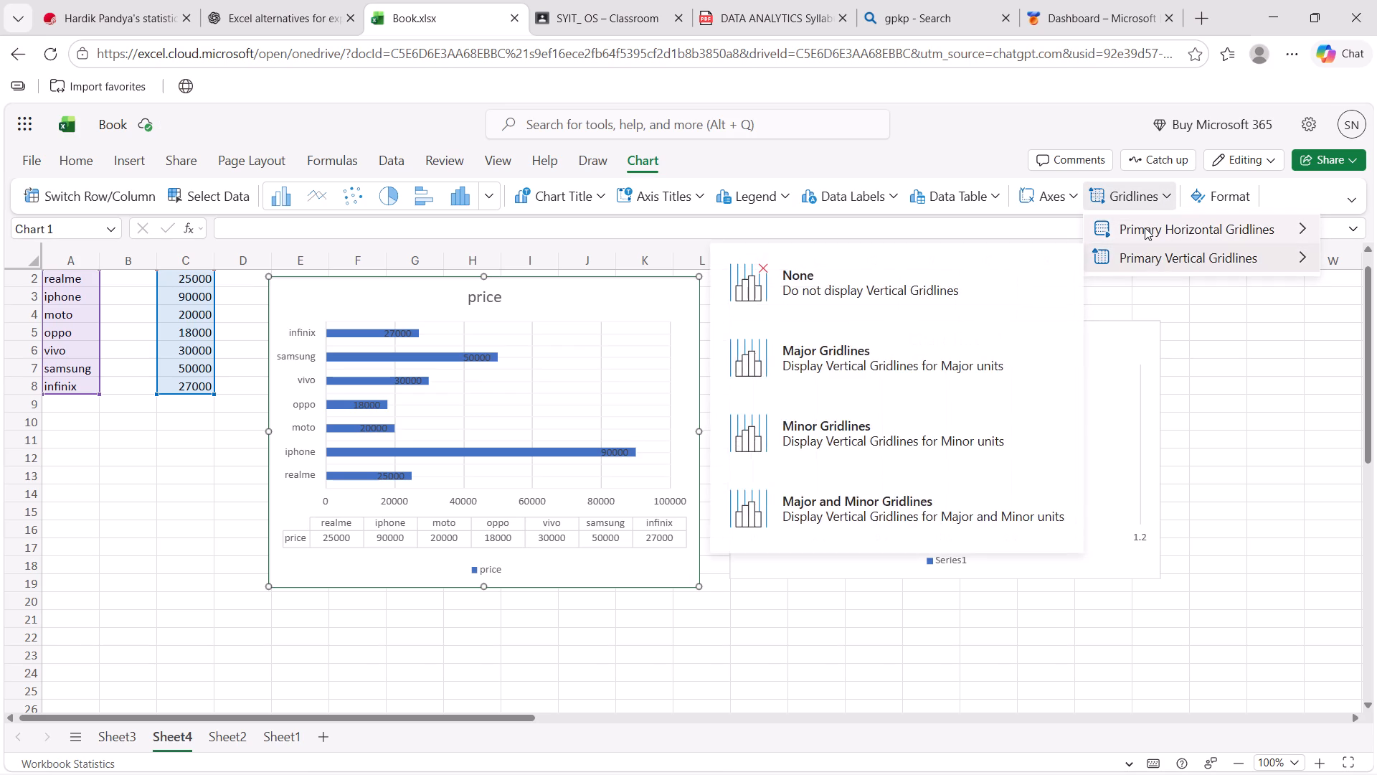
left_click(1145, 227)
left_click(874, 318)
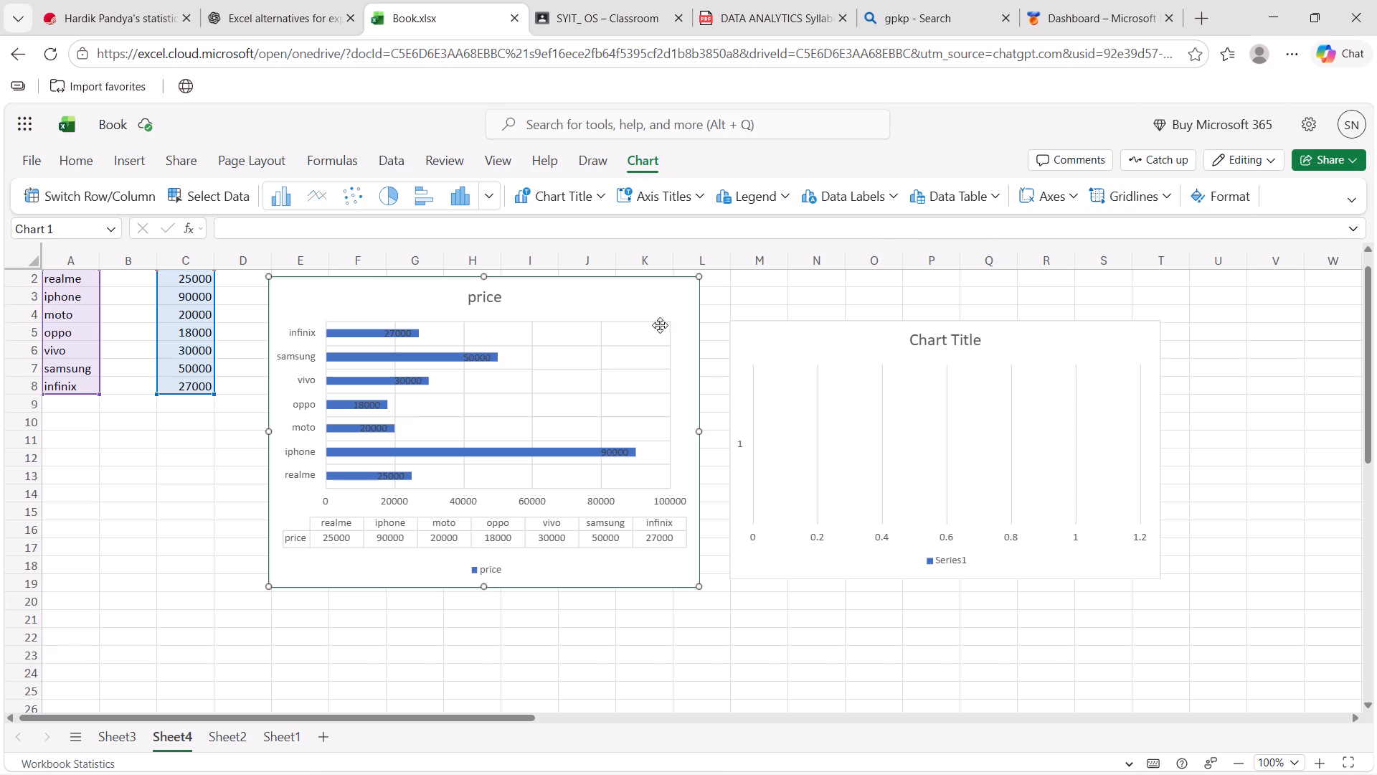
Remove the data table from below the price chart.
left_click(343, 524)
left_click(325, 580)
left_click(964, 195)
left_click(960, 250)
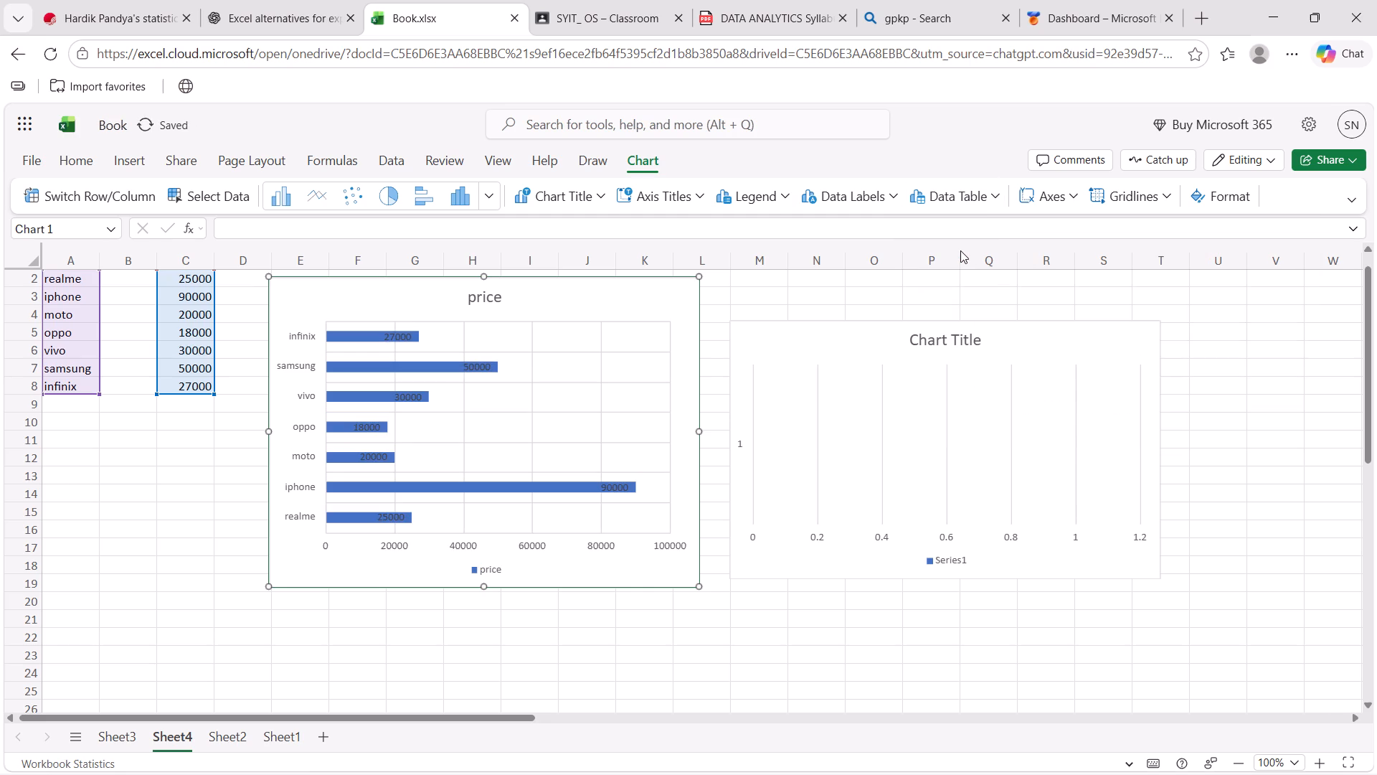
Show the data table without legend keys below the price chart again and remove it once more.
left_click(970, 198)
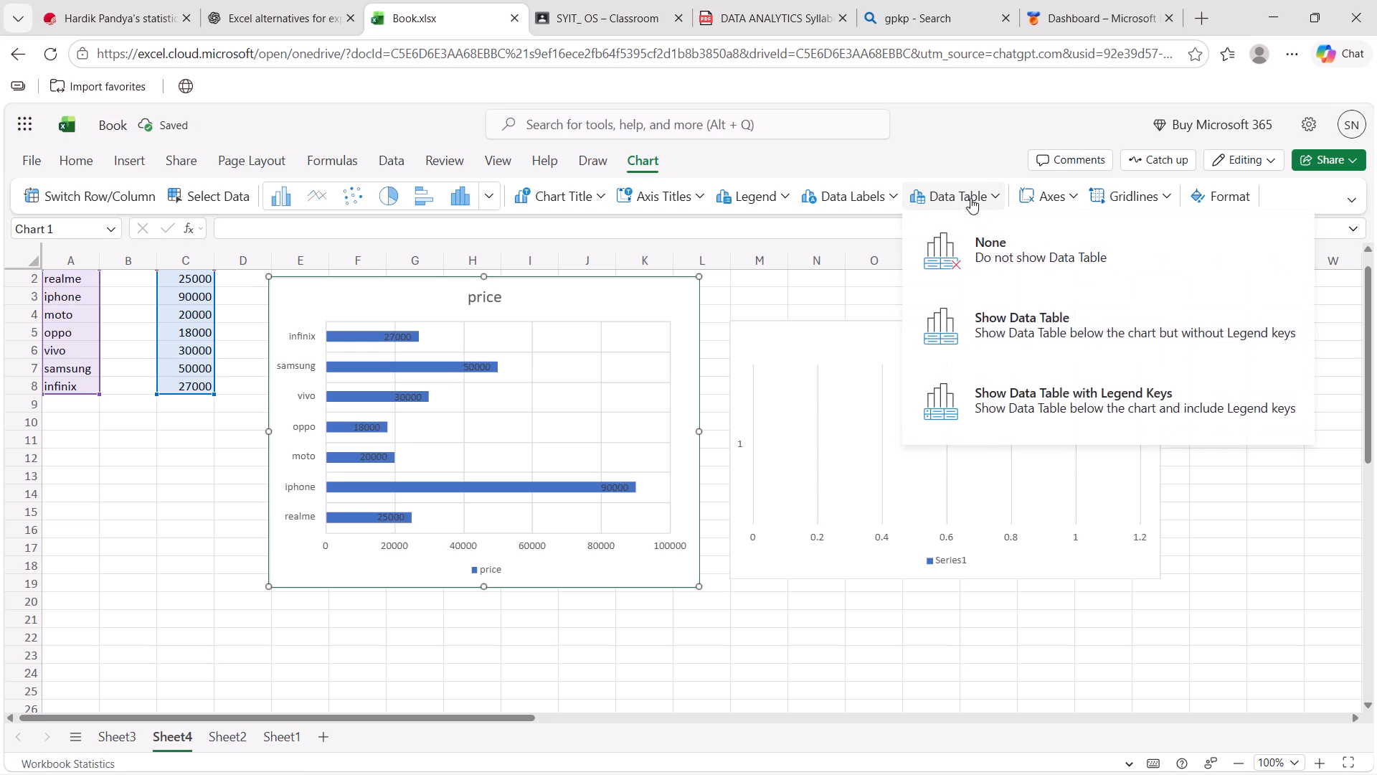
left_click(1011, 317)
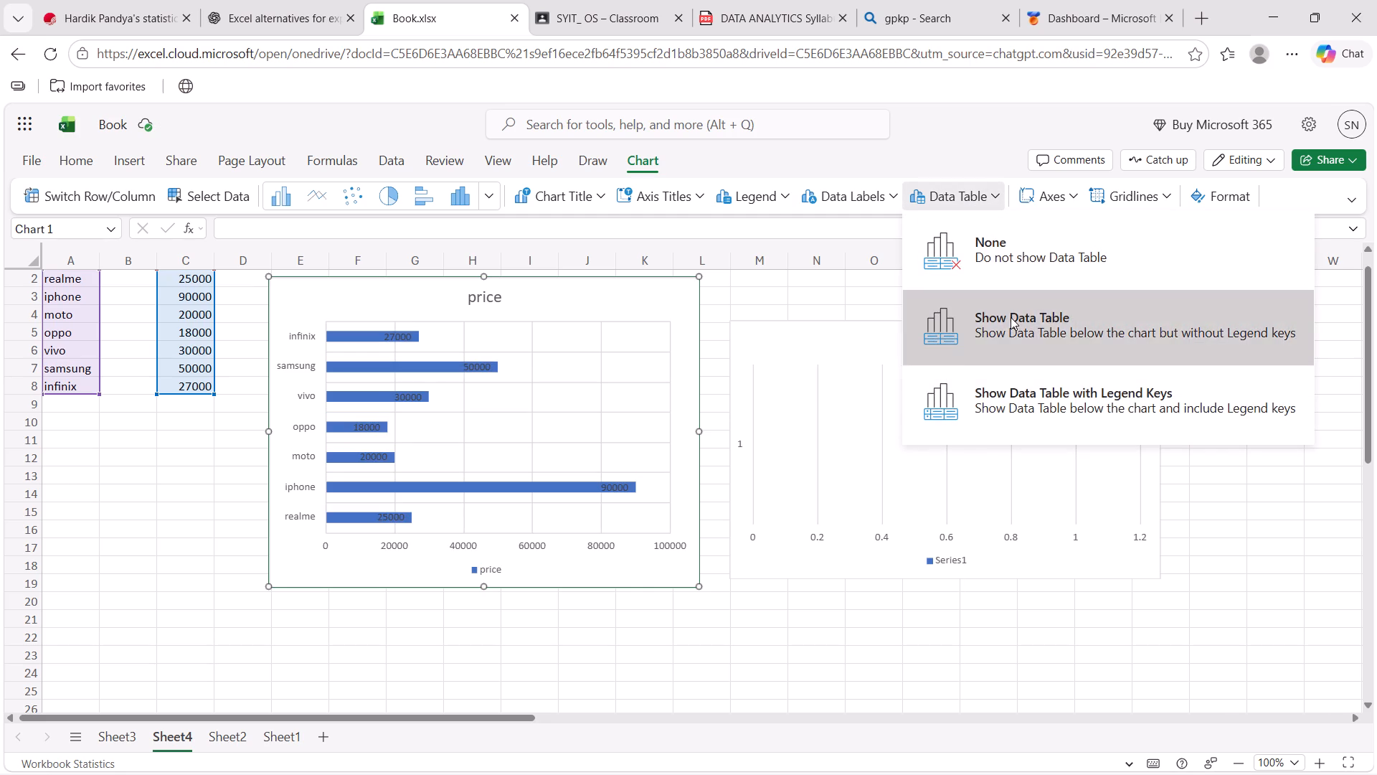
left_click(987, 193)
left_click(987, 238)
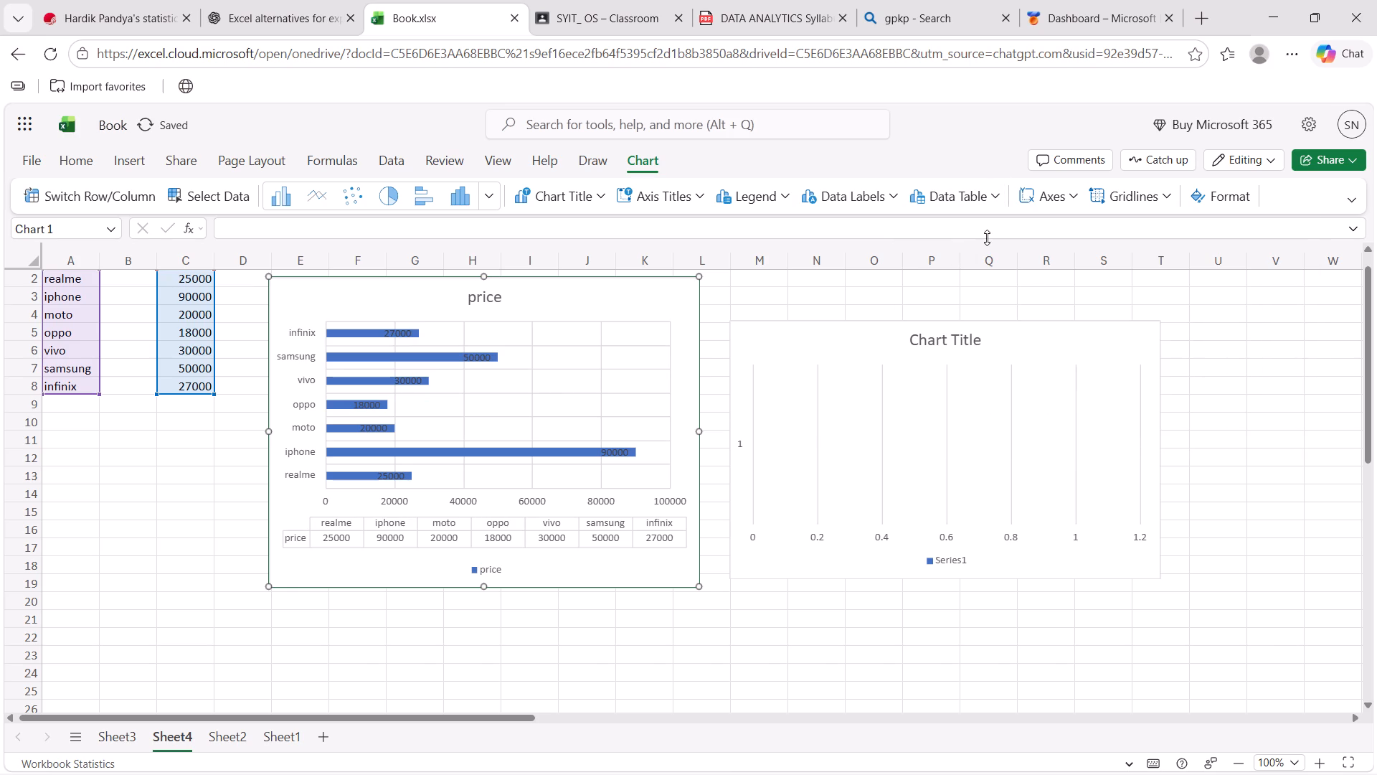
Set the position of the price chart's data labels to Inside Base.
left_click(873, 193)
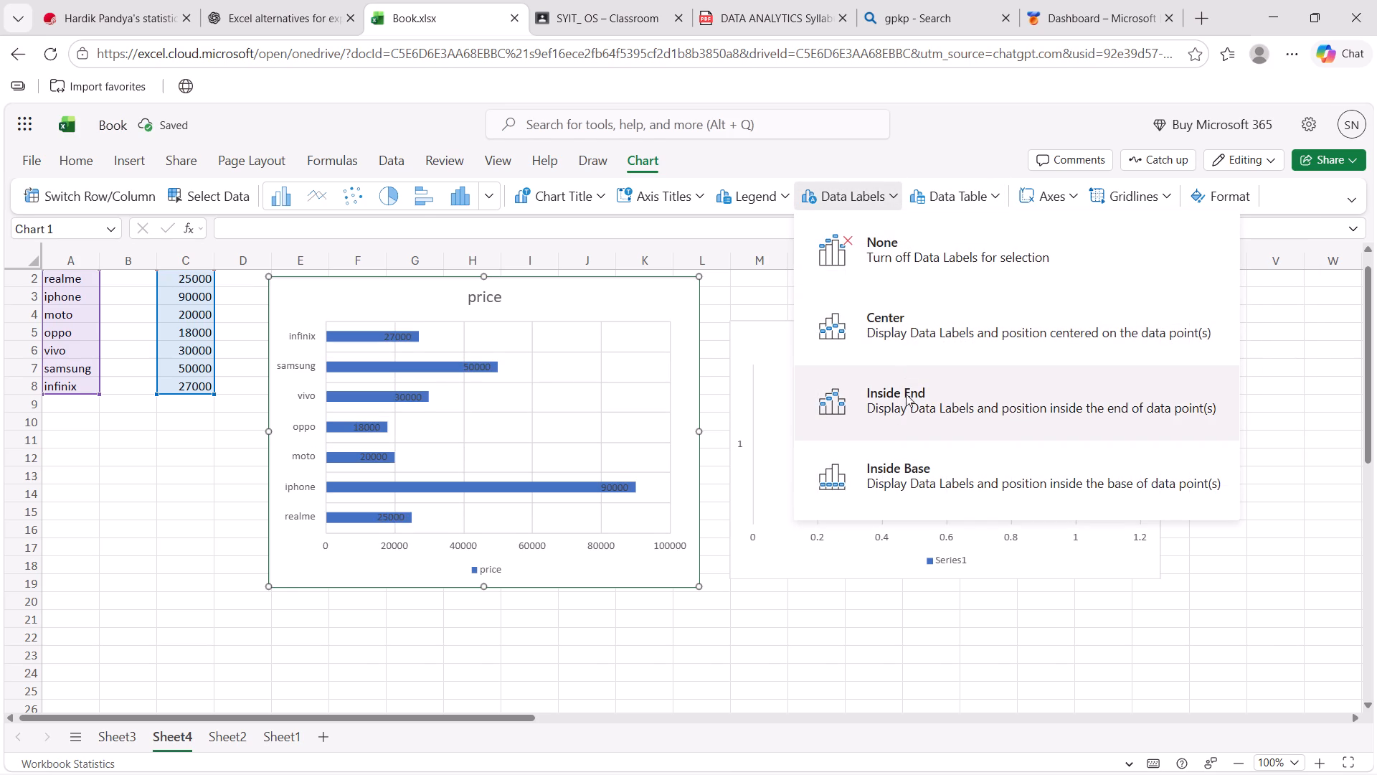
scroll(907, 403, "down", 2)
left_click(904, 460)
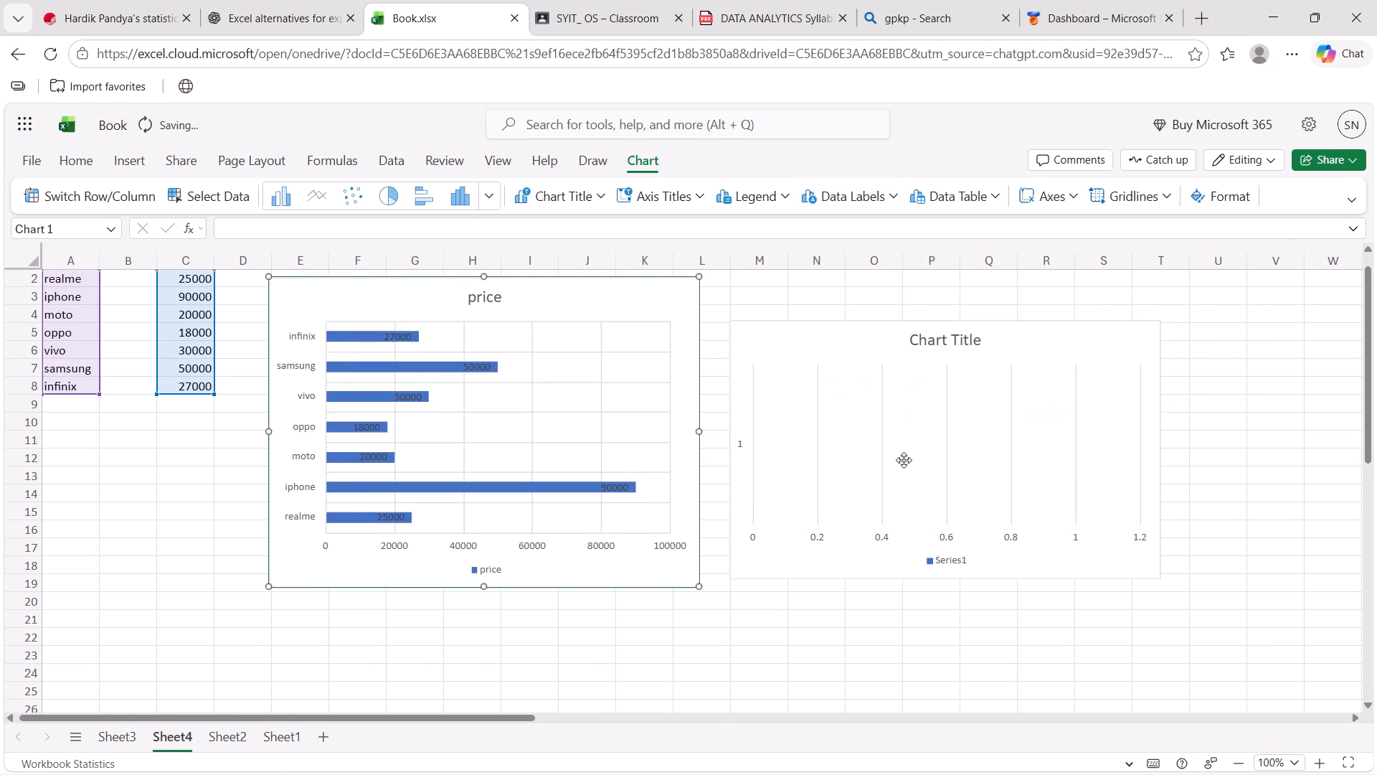
Set the position of the price chart's data labels to Center.
left_click(865, 198)
left_click(892, 331)
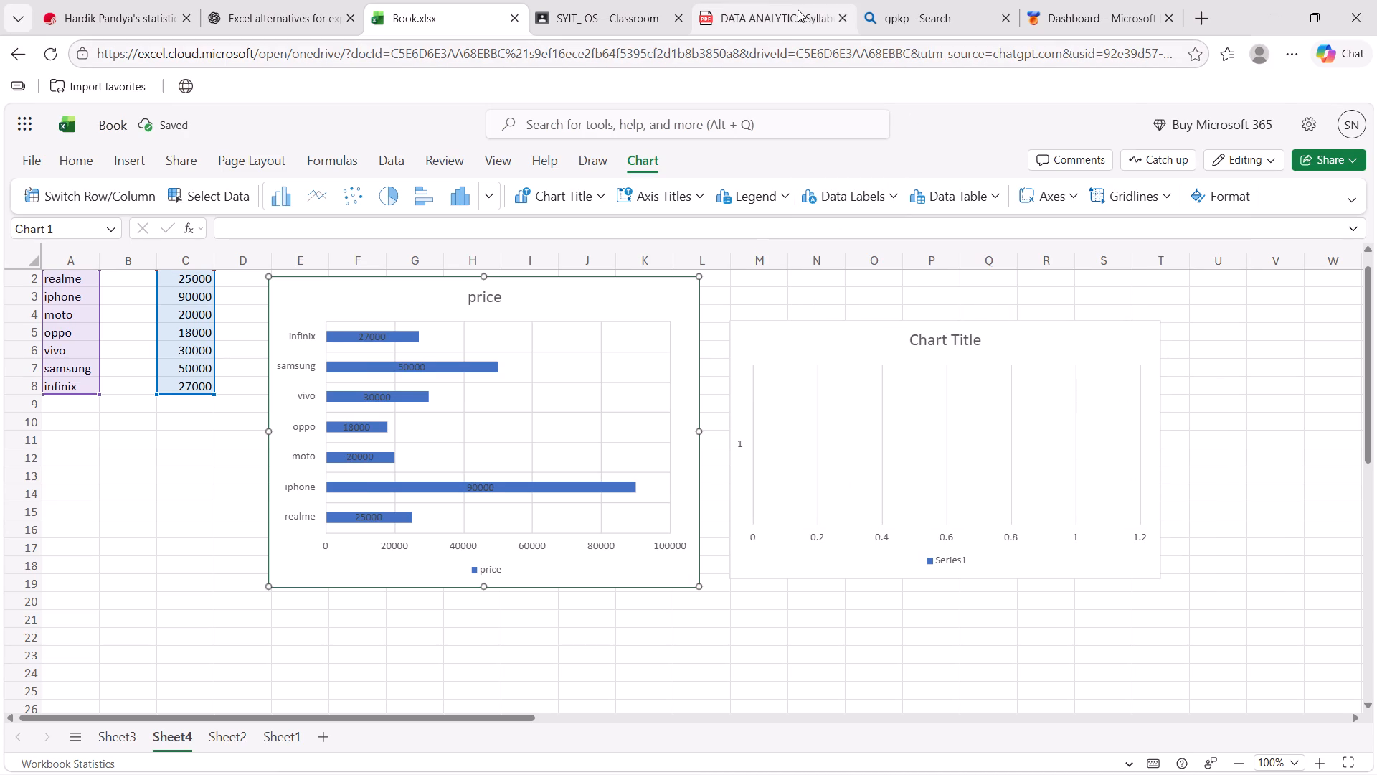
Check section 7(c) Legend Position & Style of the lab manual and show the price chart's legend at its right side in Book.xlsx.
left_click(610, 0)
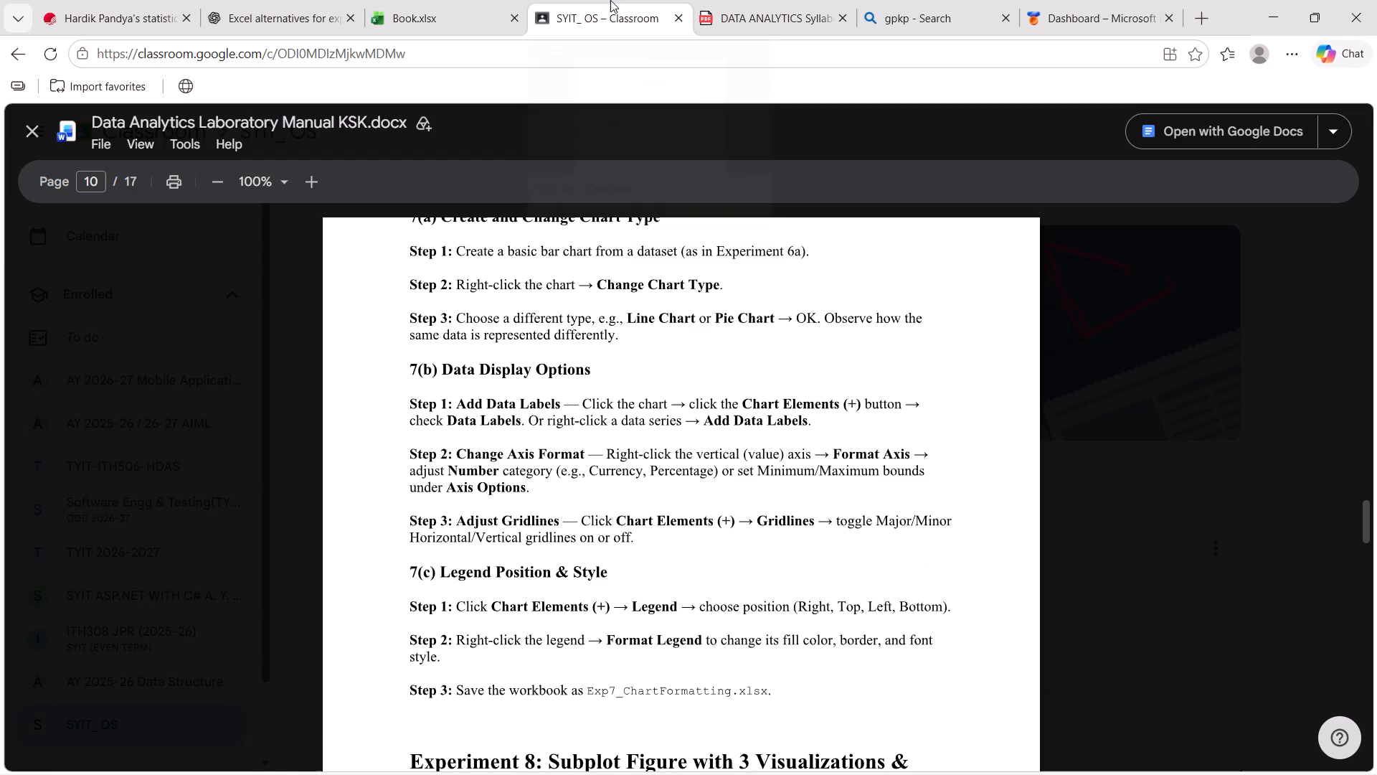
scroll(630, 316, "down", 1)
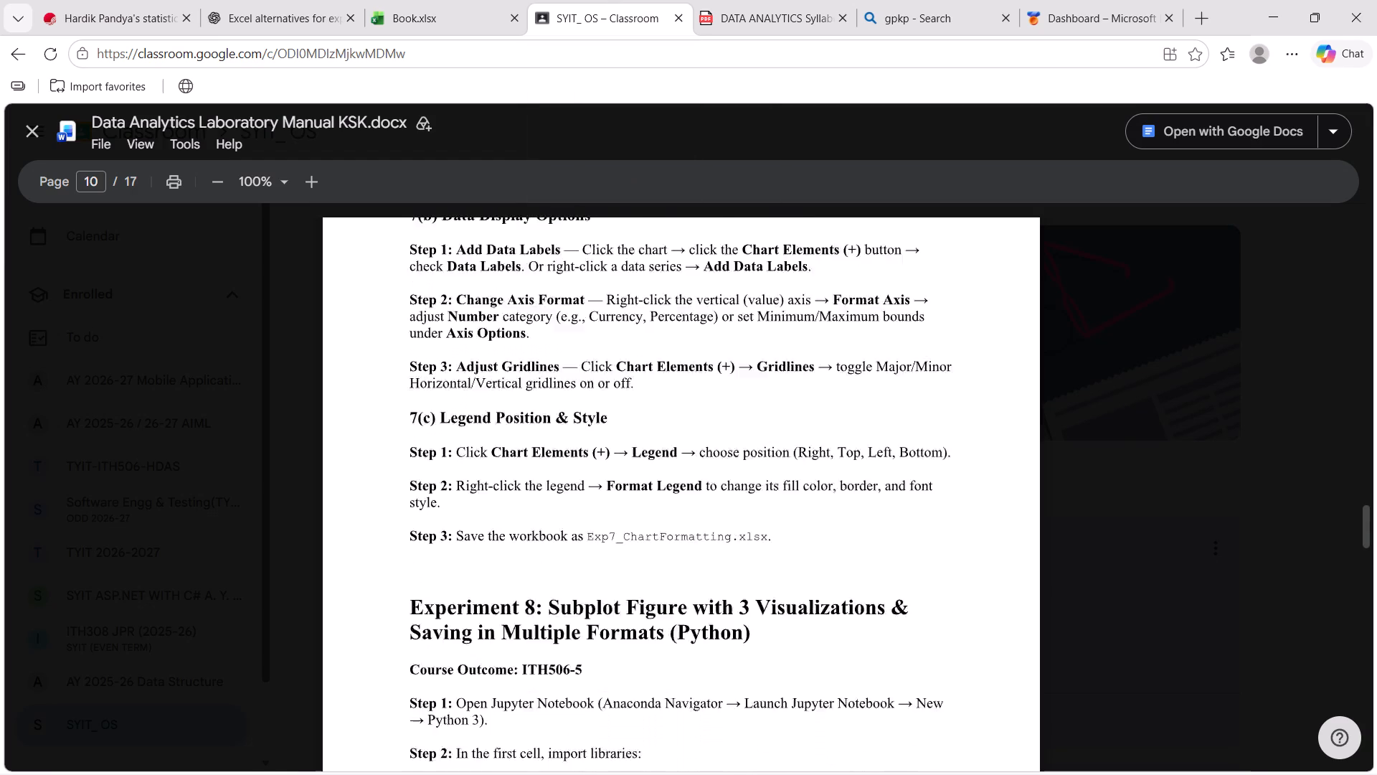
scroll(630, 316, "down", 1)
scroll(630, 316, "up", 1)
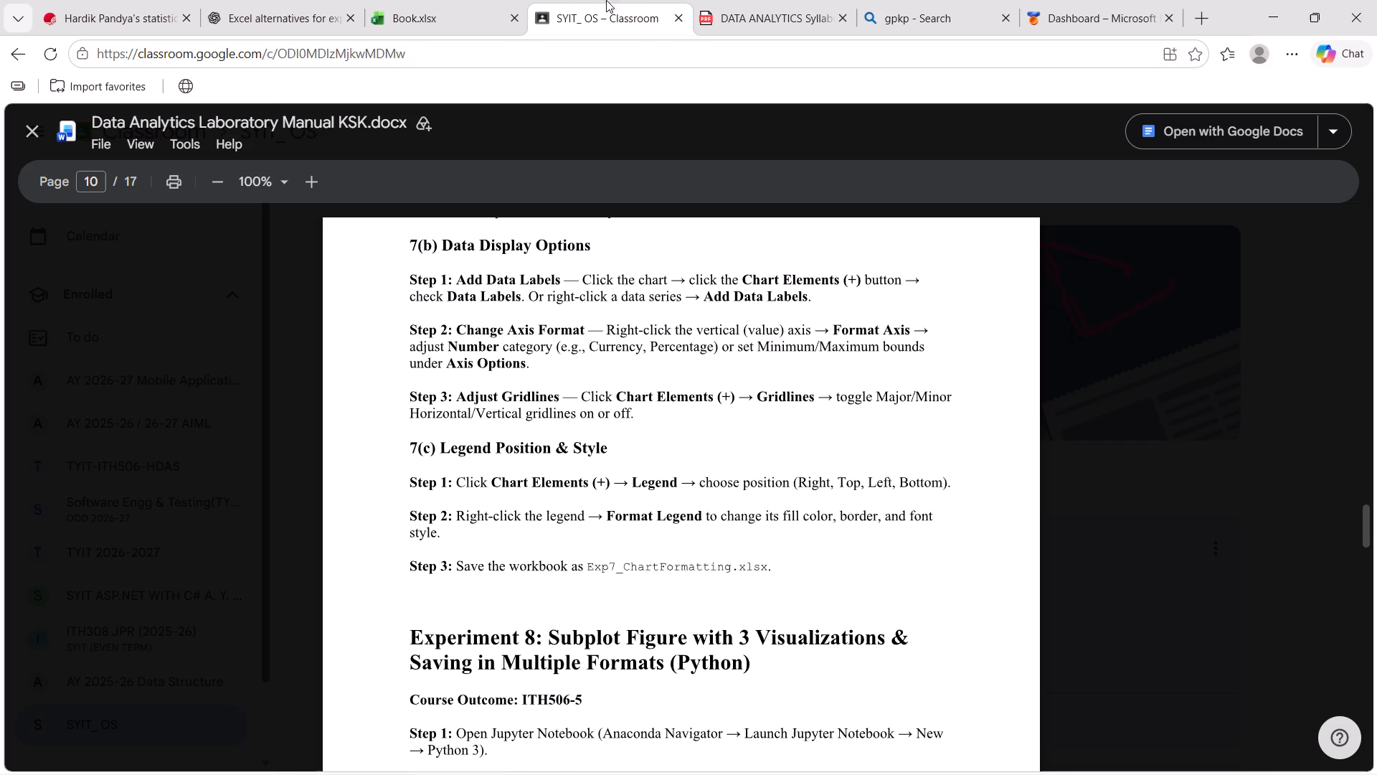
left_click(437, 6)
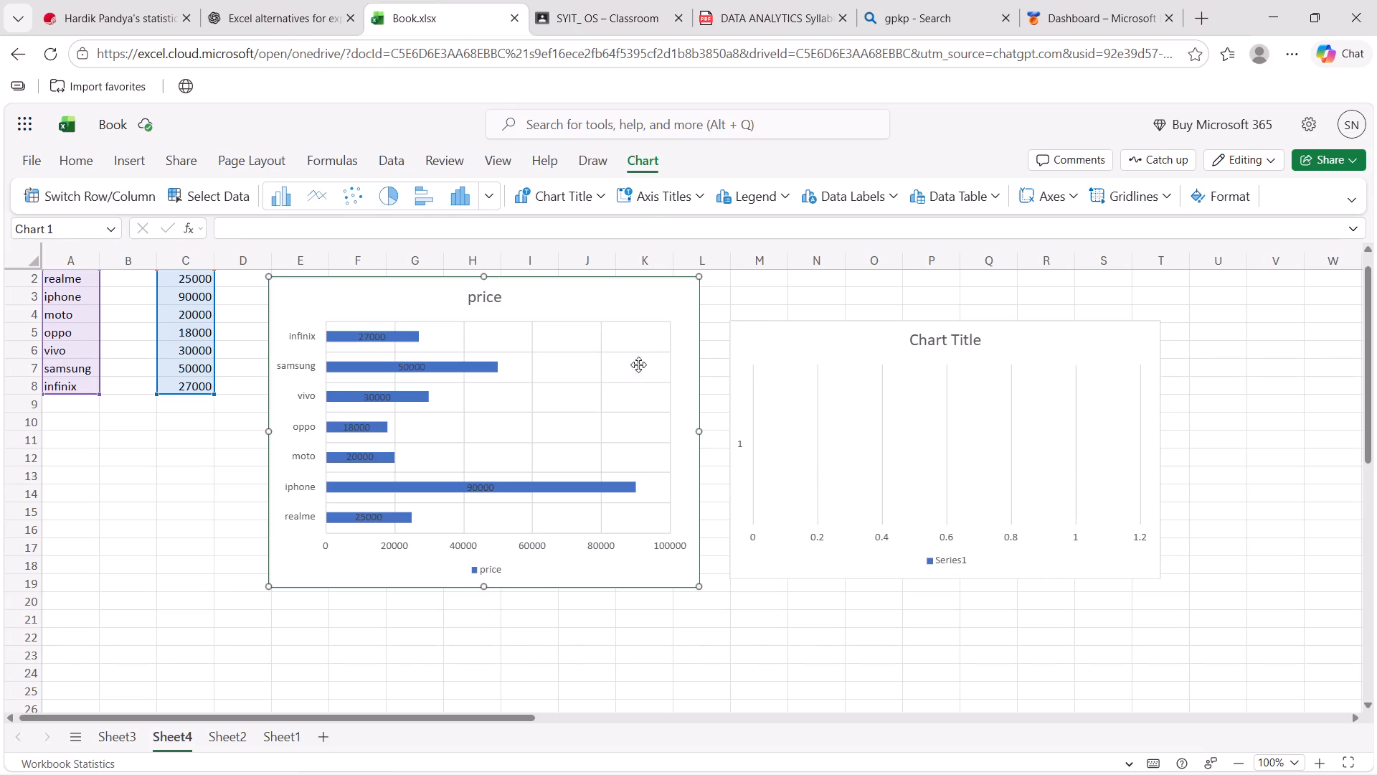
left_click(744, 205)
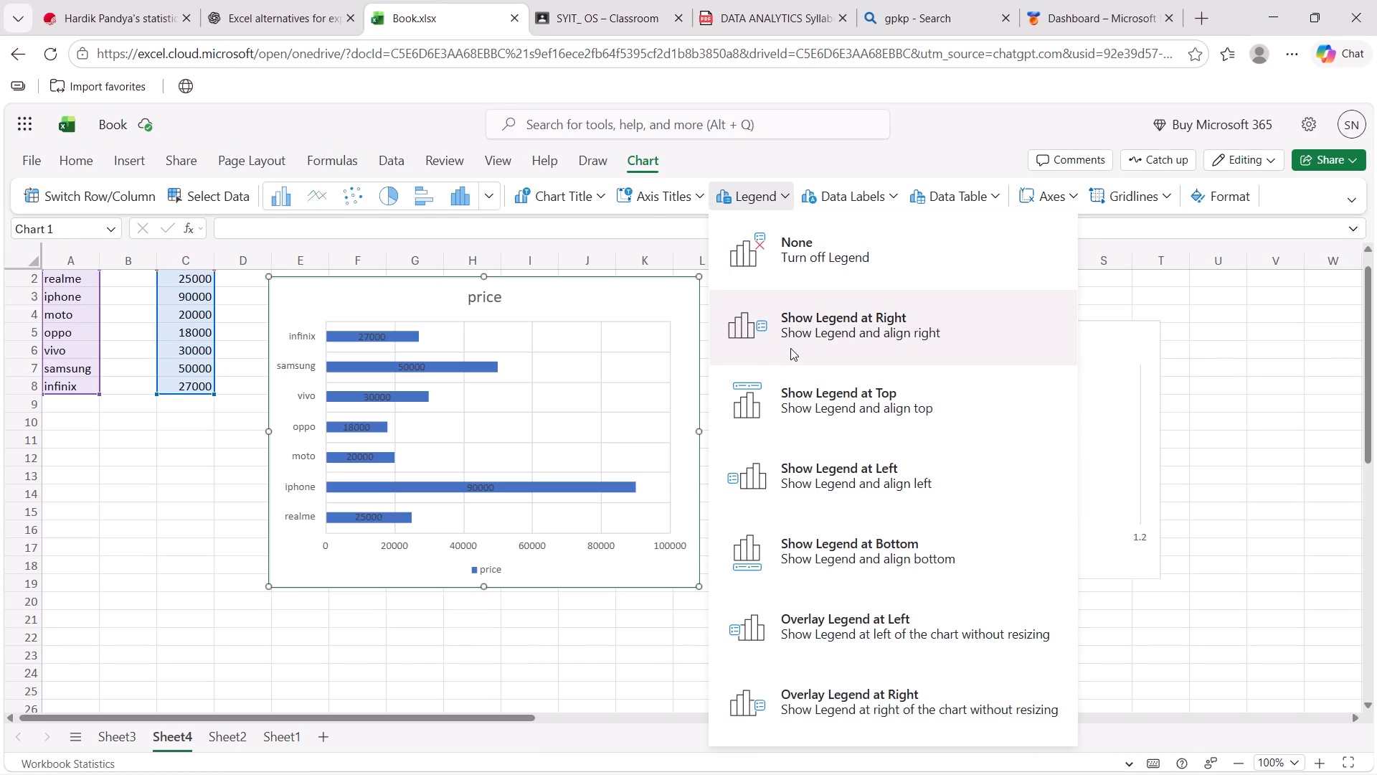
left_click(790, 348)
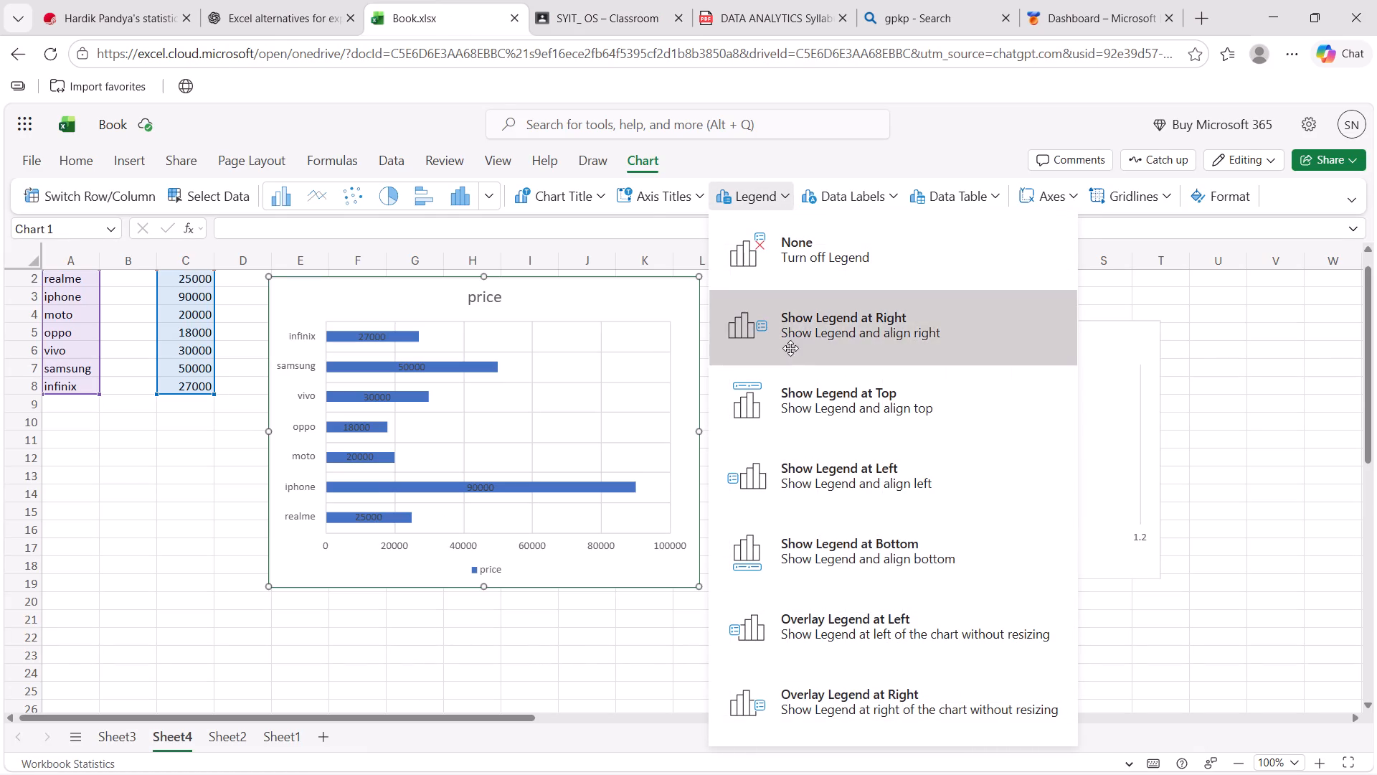
Show the price chart's legend at the left side of the chart.
left_click(741, 182)
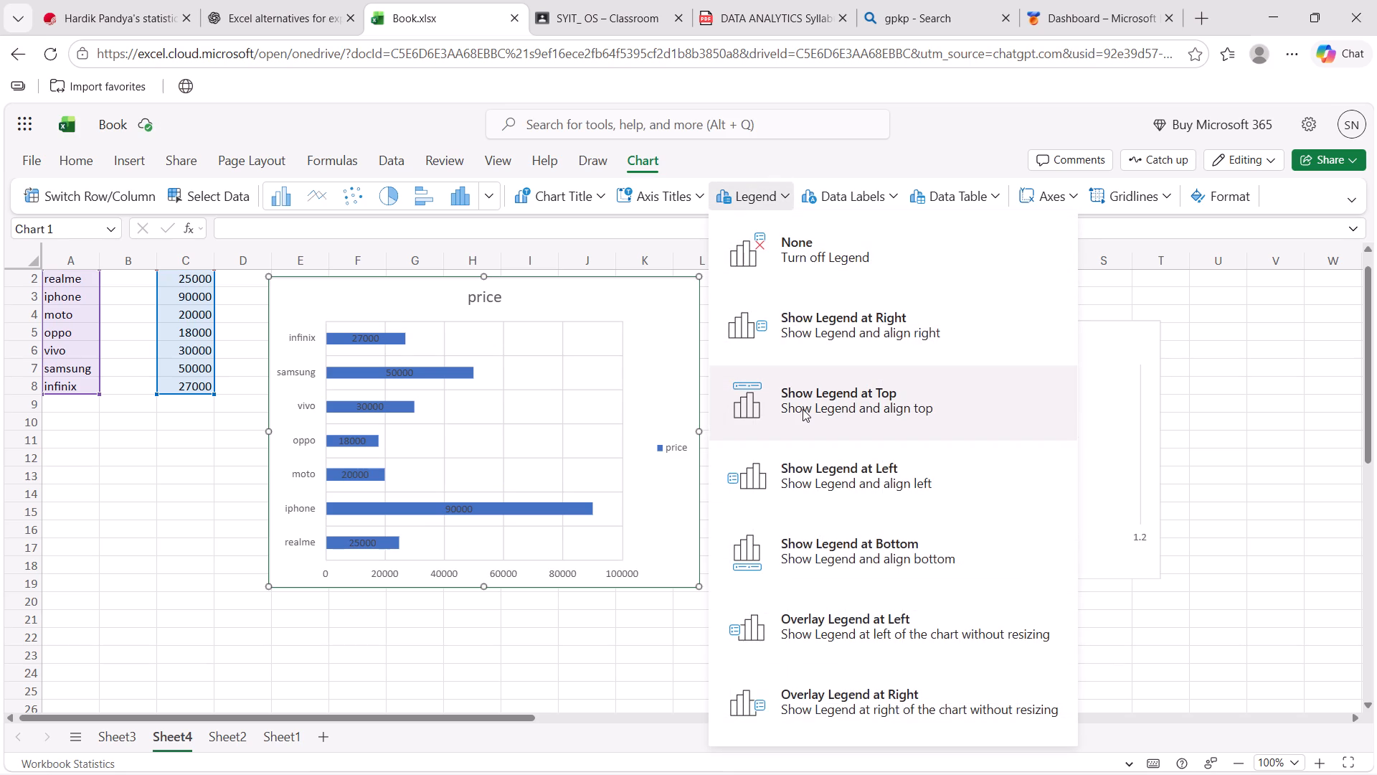
scroll(803, 409, "down", 2)
left_click(834, 464)
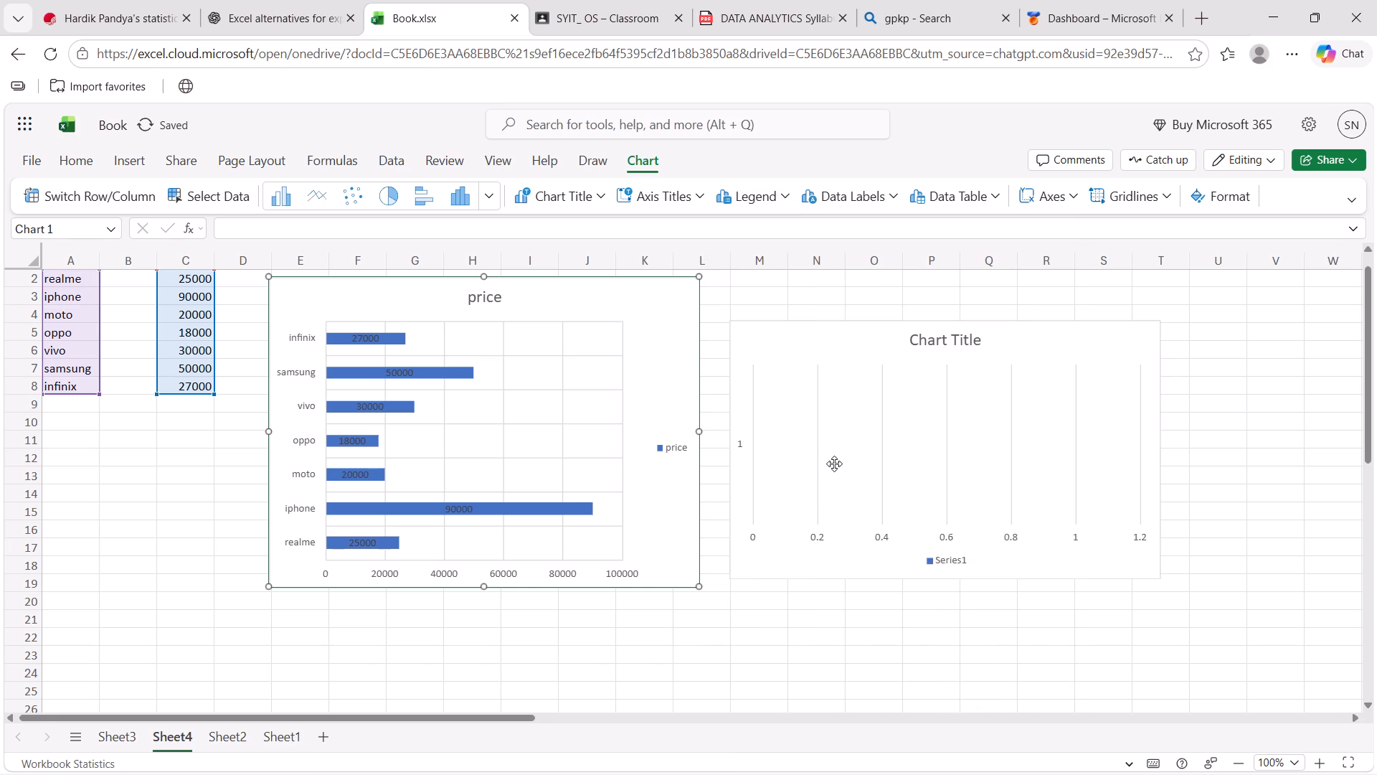
Overlay the price chart's legend at the right of the chart without resizing the chart.
left_click(771, 206)
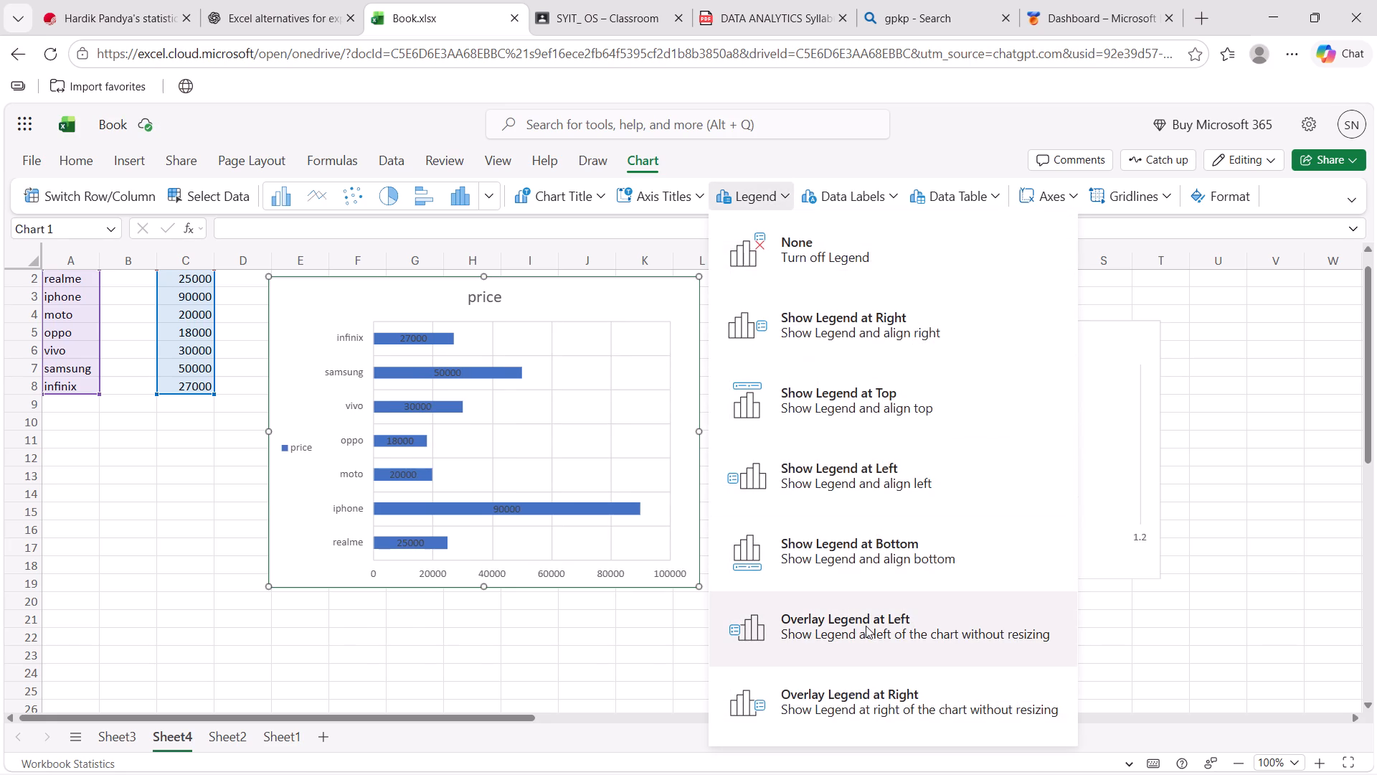
left_click(886, 685)
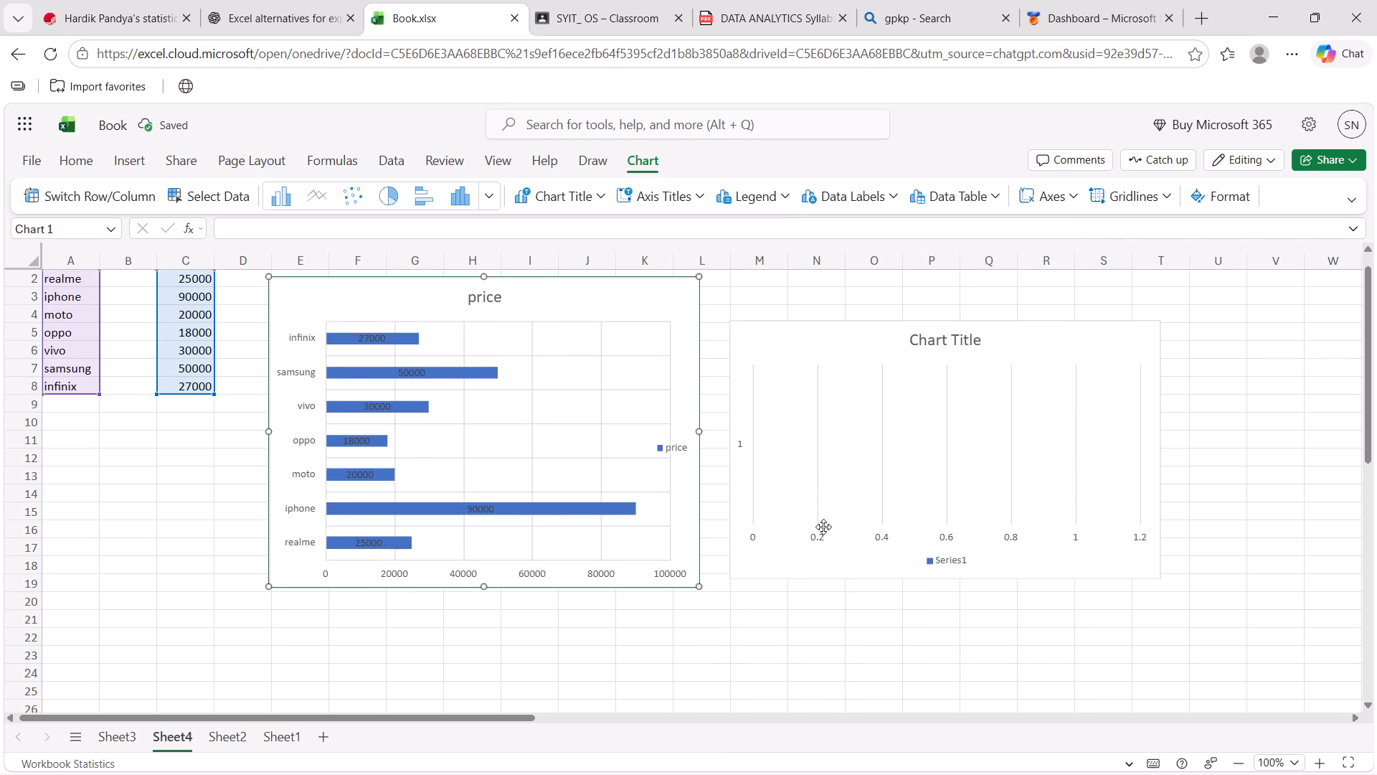
scroll(823, 527, "up", 1)
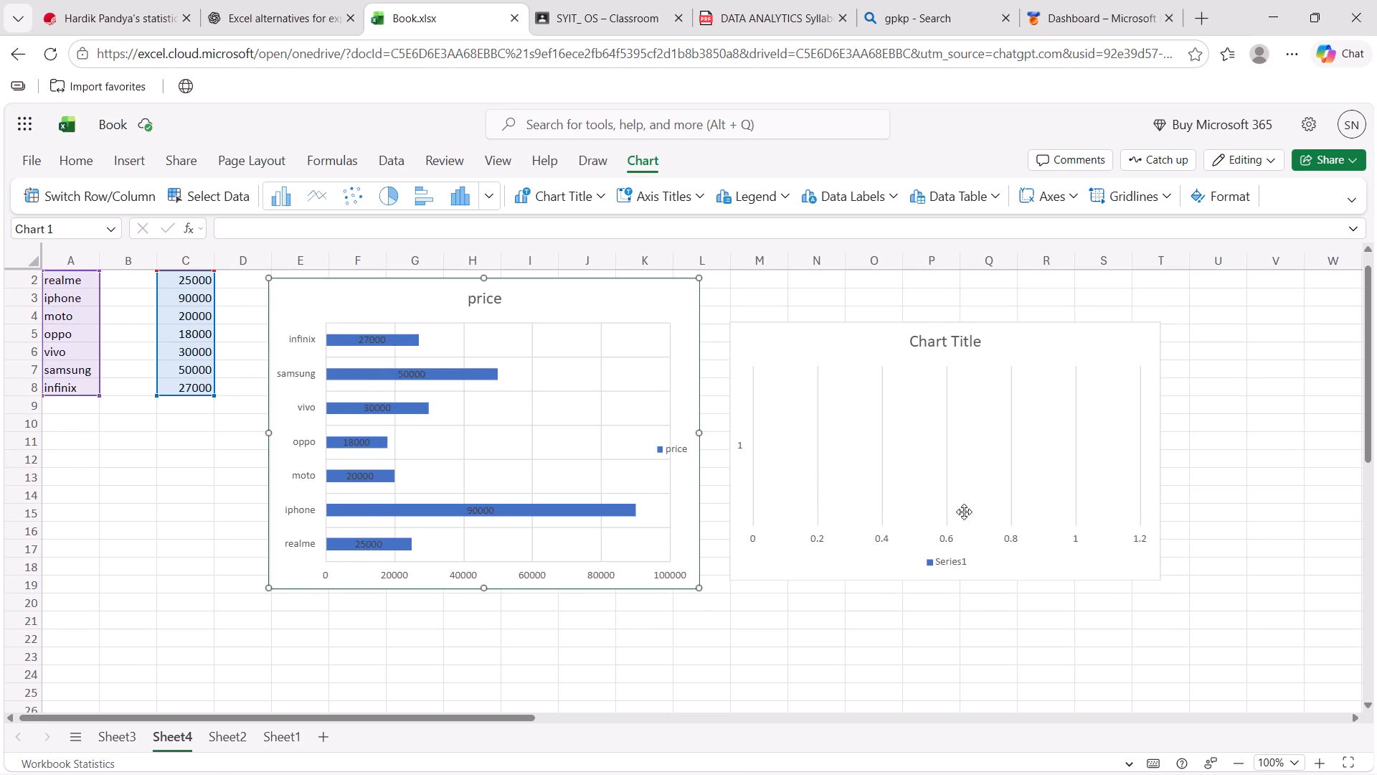
Examine the price chart's legend formatting options against section 7(c) Legend Position & Style of the lab manual, and close the chart formatting settings.
left_click(1208, 189)
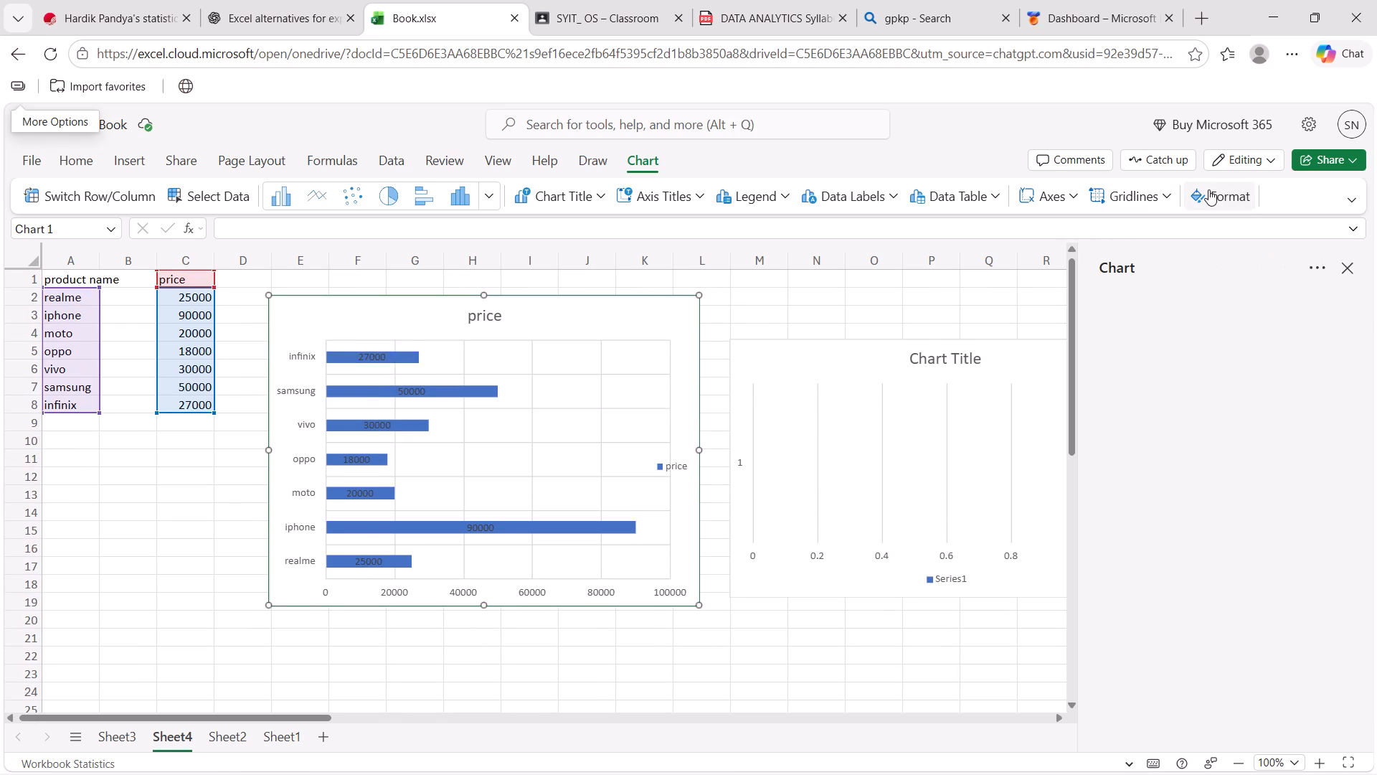
left_click(1141, 375)
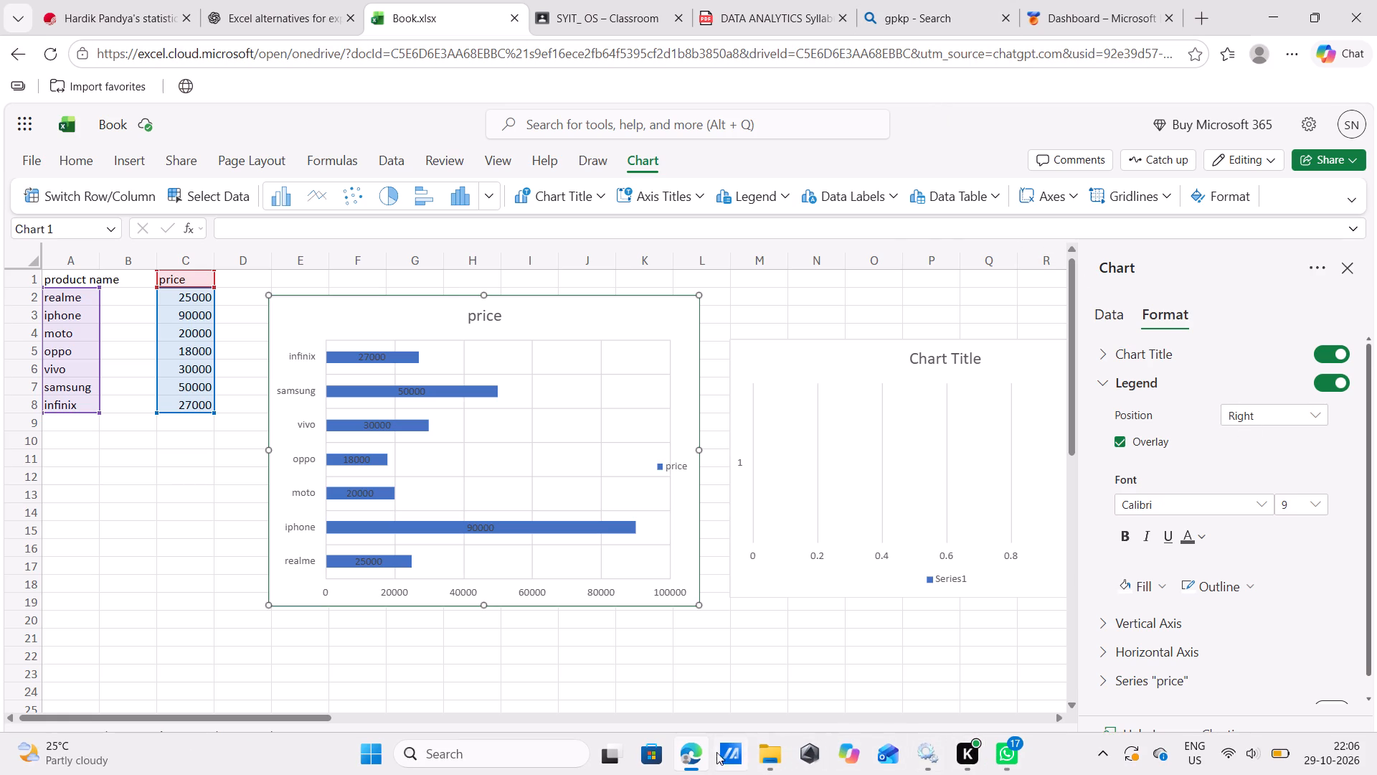
left_click(599, 19)
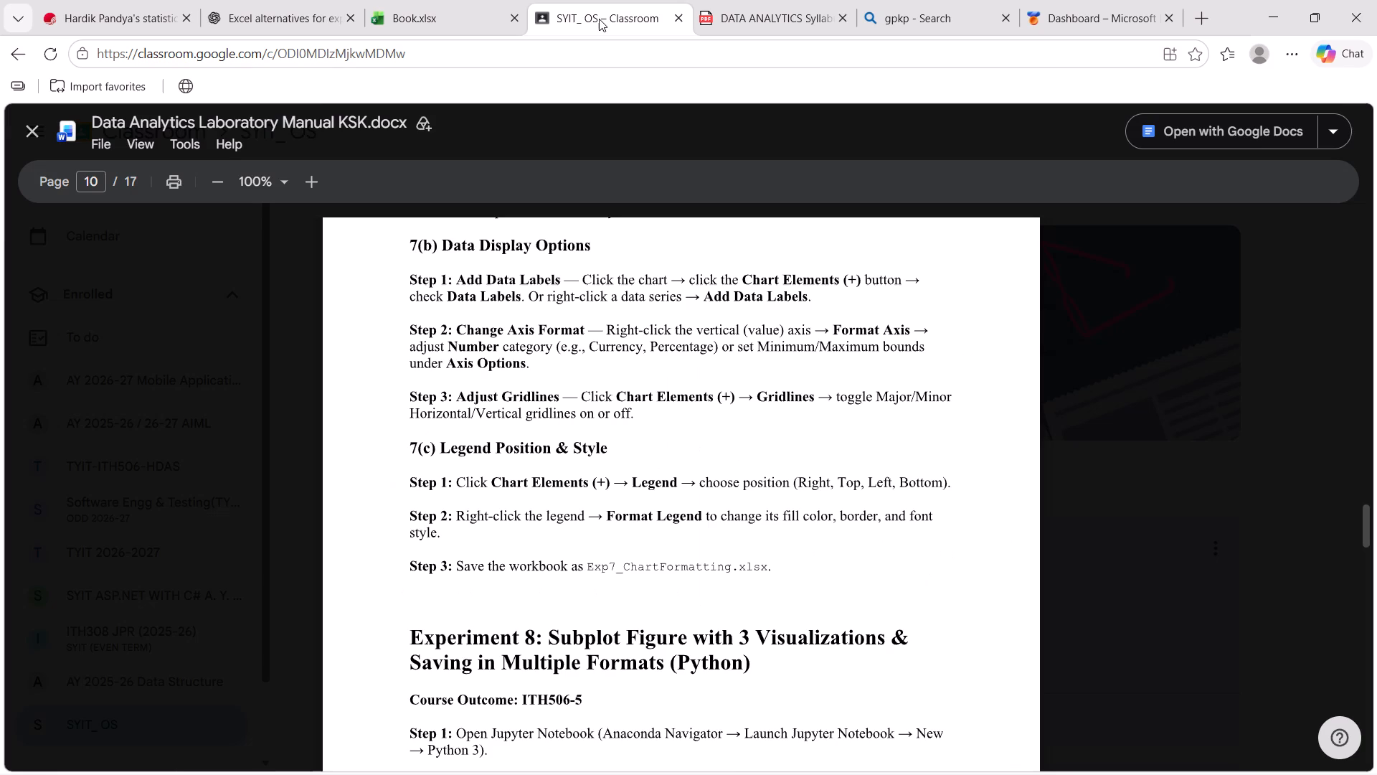
scroll(707, 361, "down", 1)
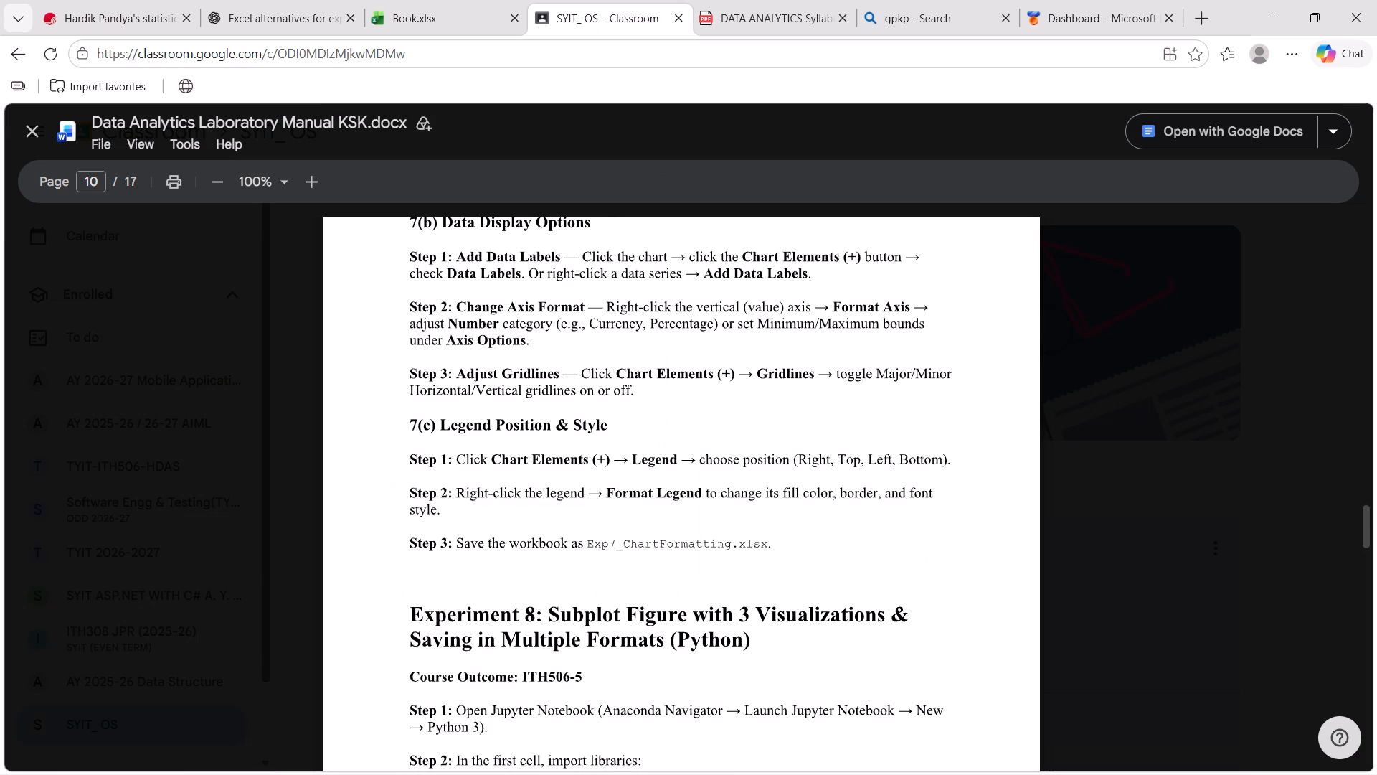
scroll(707, 361, "down", 1)
left_click(603, 1)
left_click(476, 0)
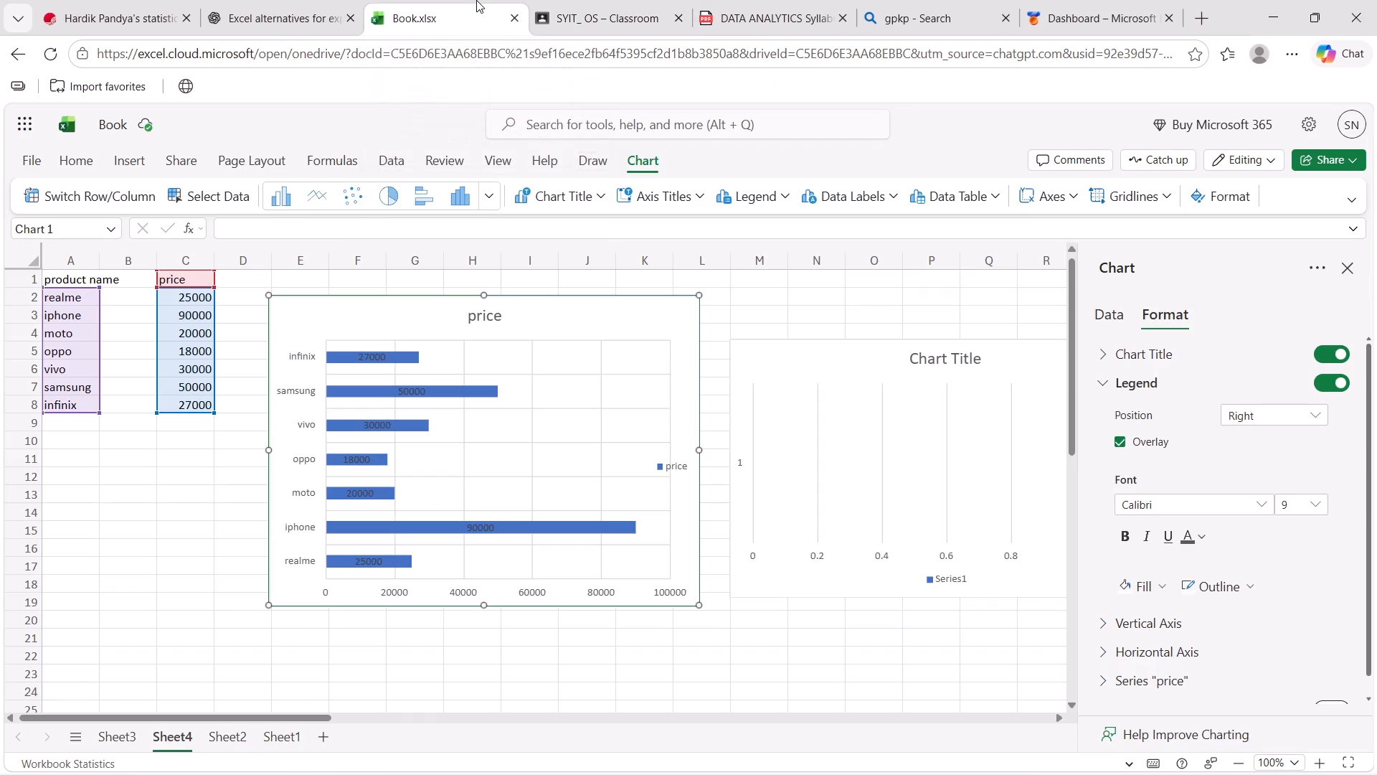
right_click(737, 188)
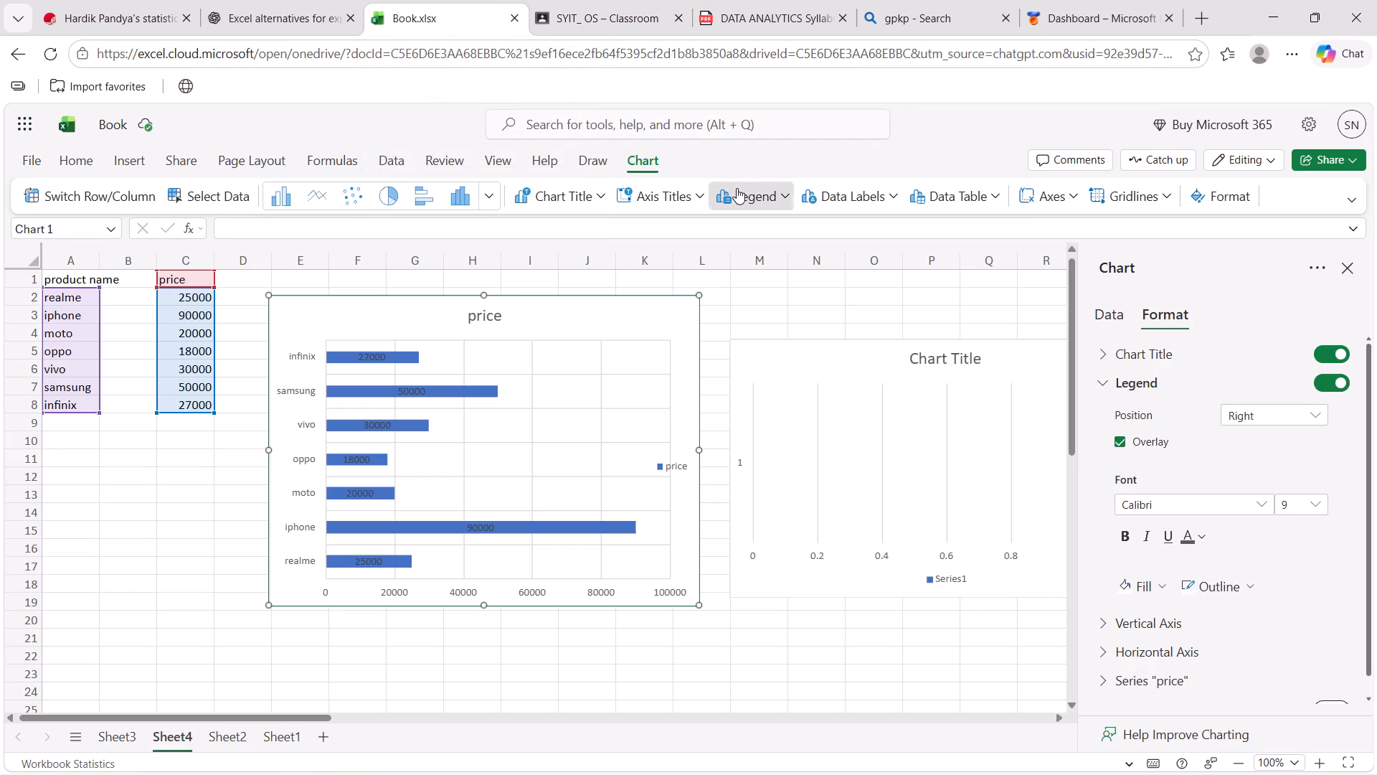
right_click(737, 188)
right_click(737, 188)
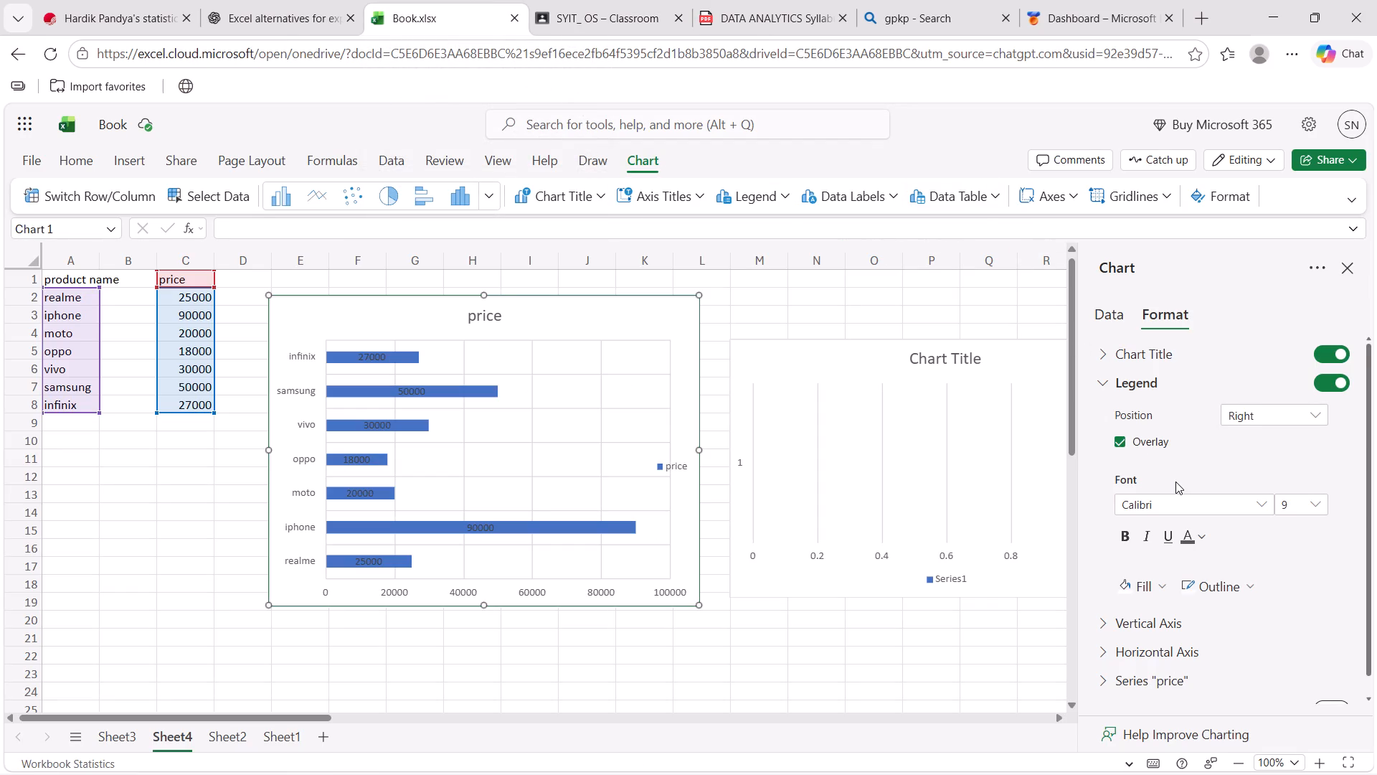
scroll(1175, 482, "down", 2)
scroll(1175, 482, "up", 2)
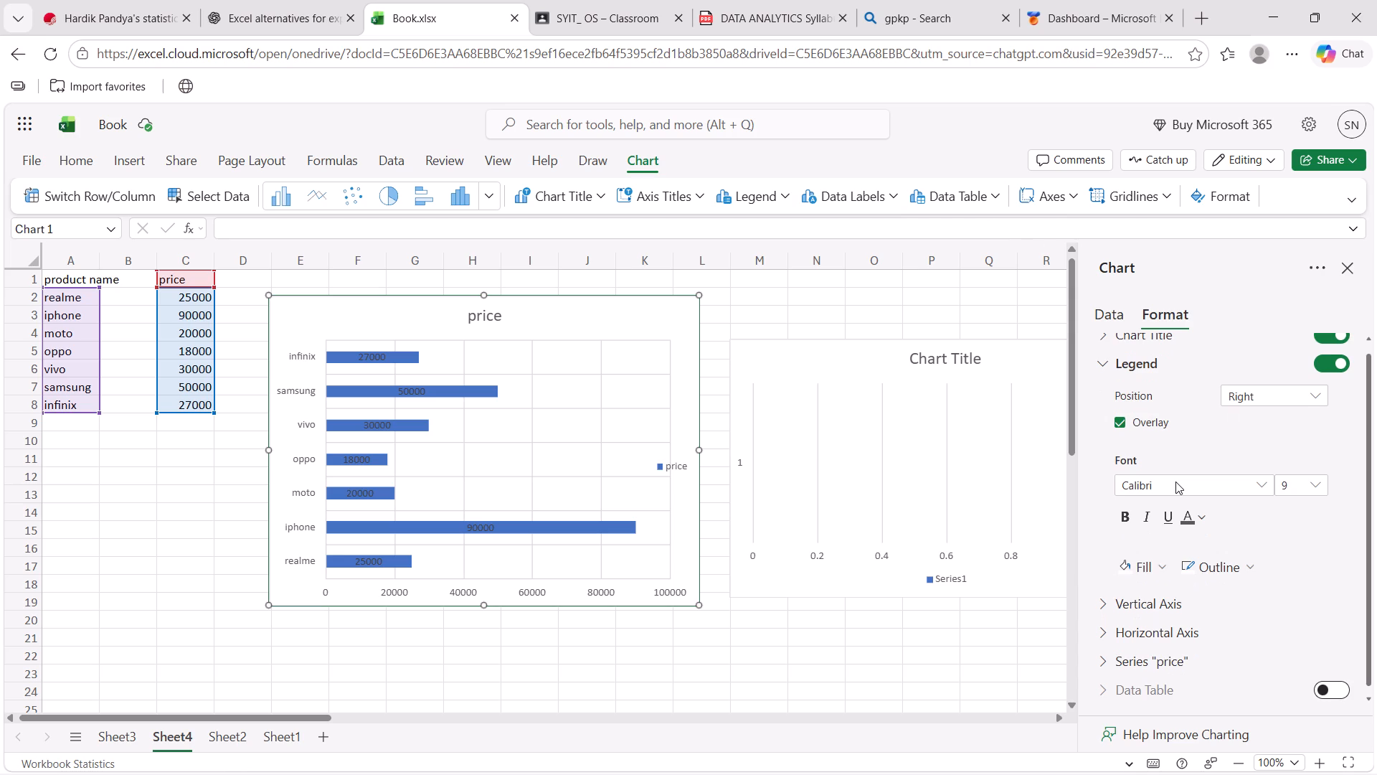
left_click(1018, 646)
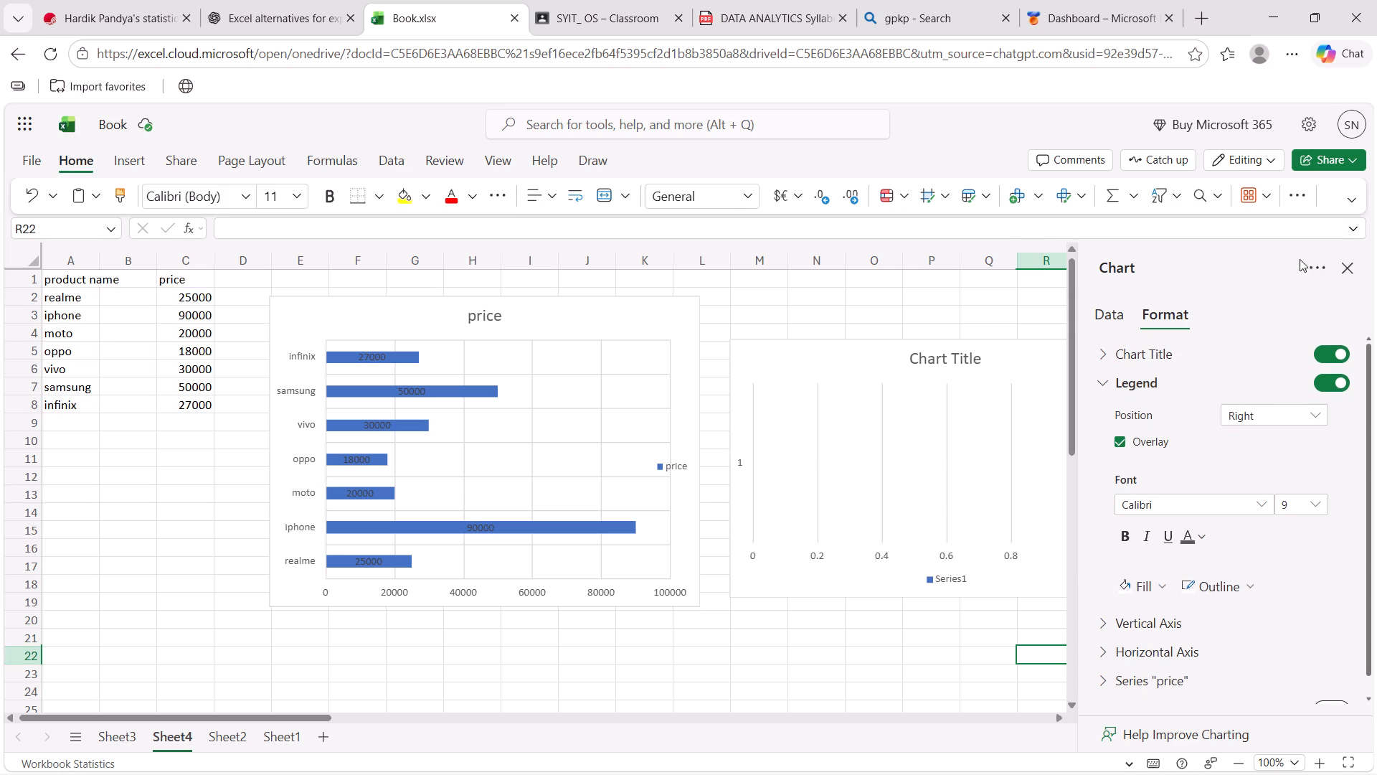
left_click(1348, 271)
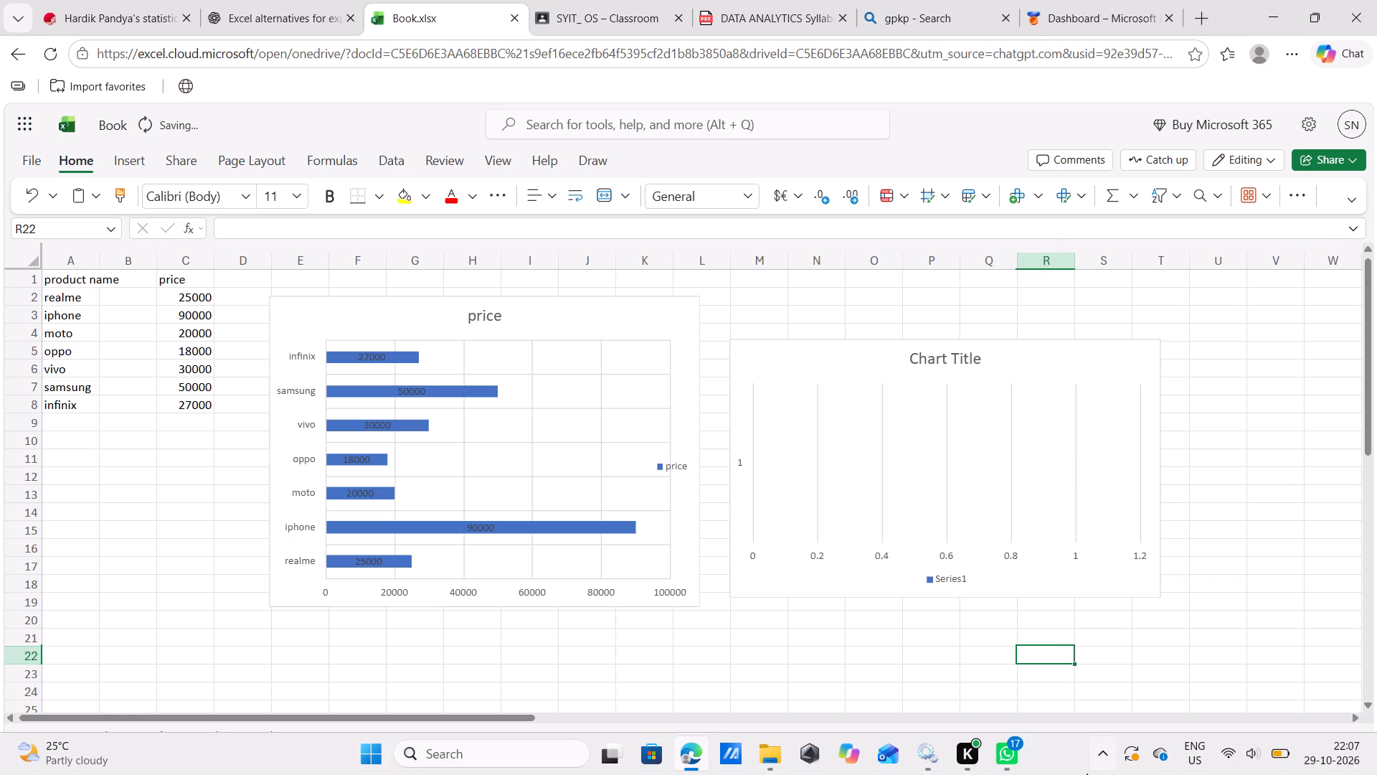
Read the Laboratory Experiences table in the DATA ANALYTICS Syllabus PDF, covering the data table, pivot table, dashboard and chart exercises.
left_click(754, 0)
scroll(611, 380, "down", 2)
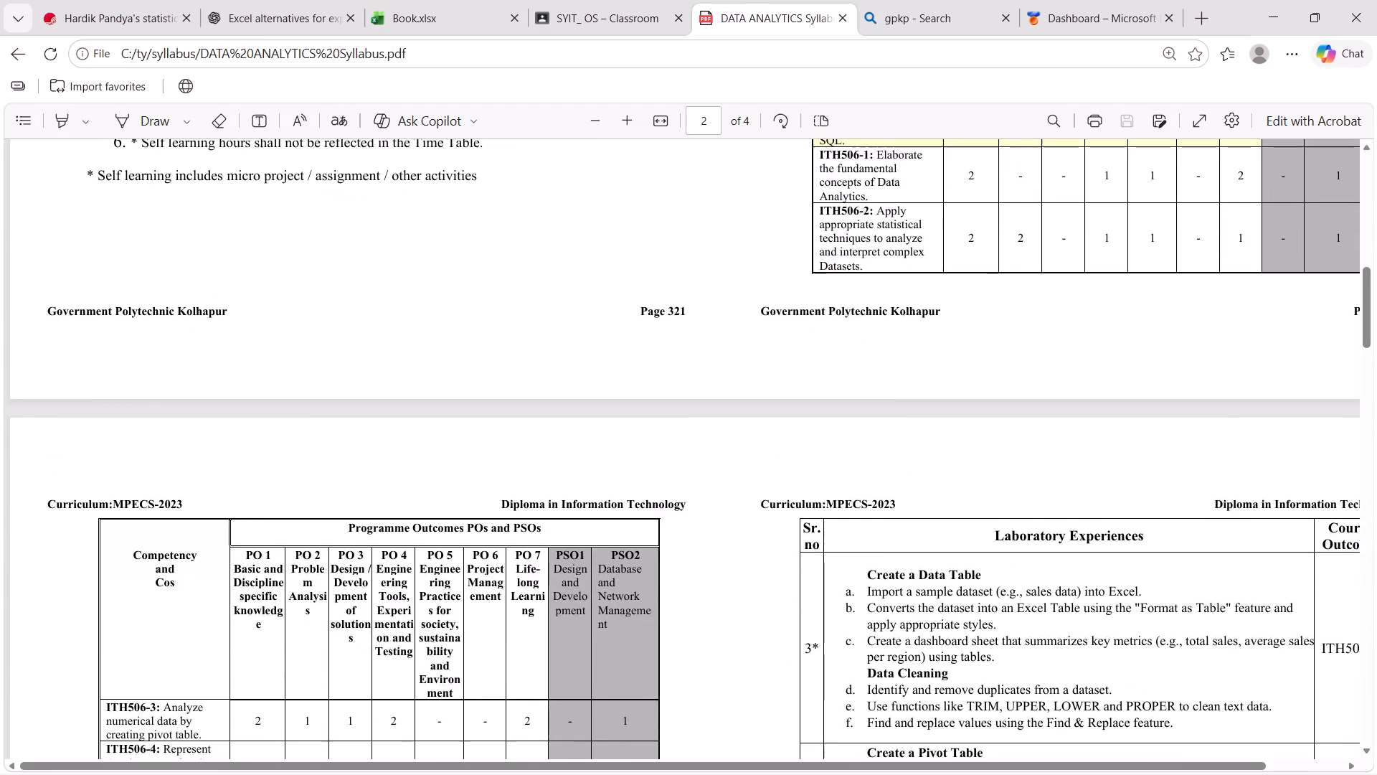
scroll(611, 380, "down", 3)
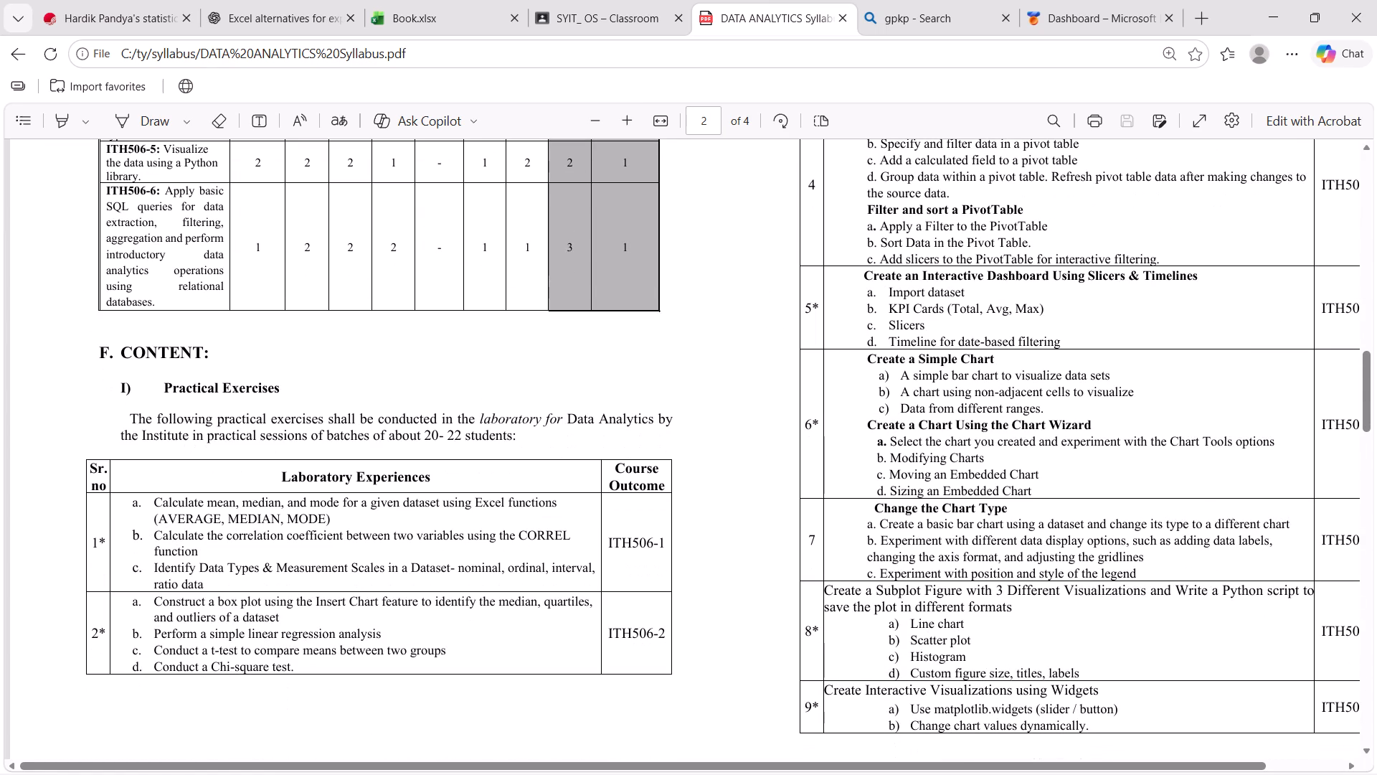
scroll(611, 380, "left", 3)
scroll(611, 380, "up", 3)
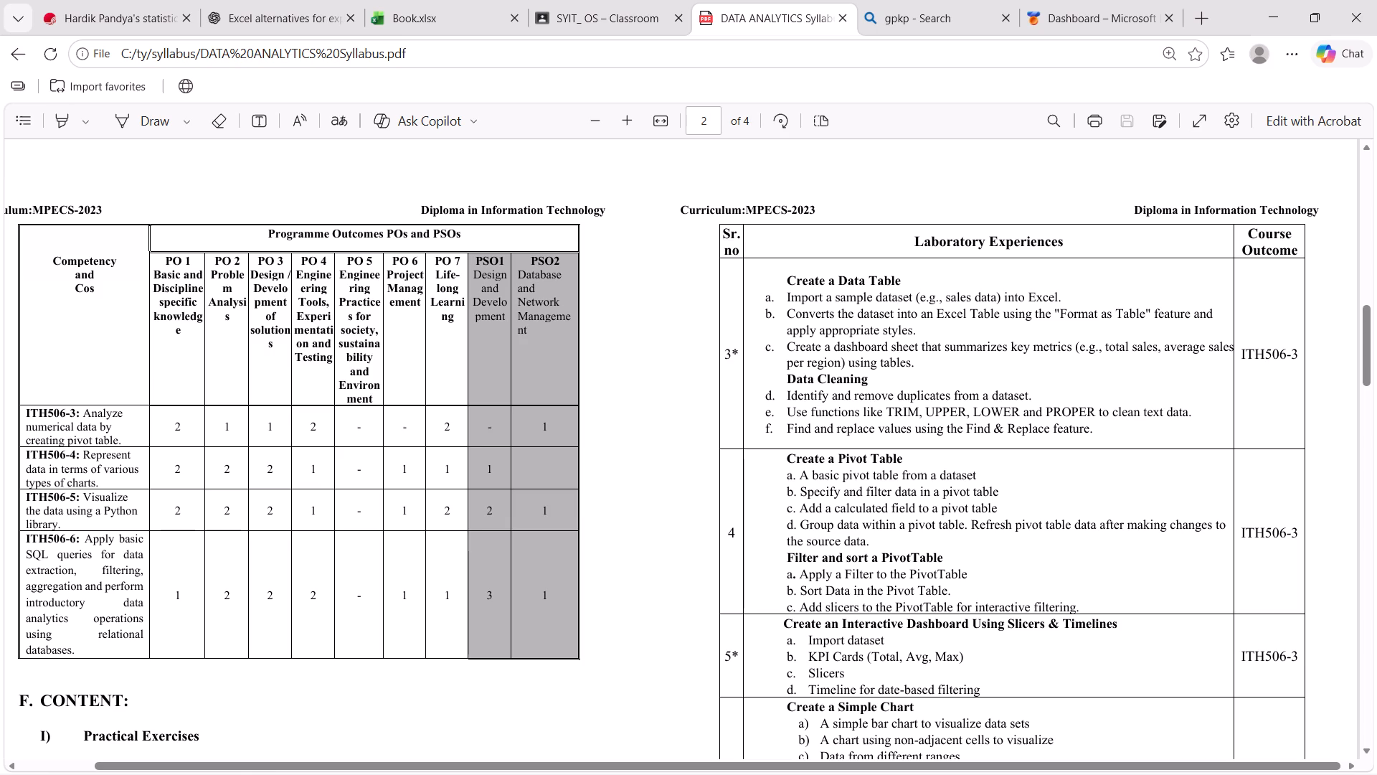
scroll(823, 439, "down", 1)
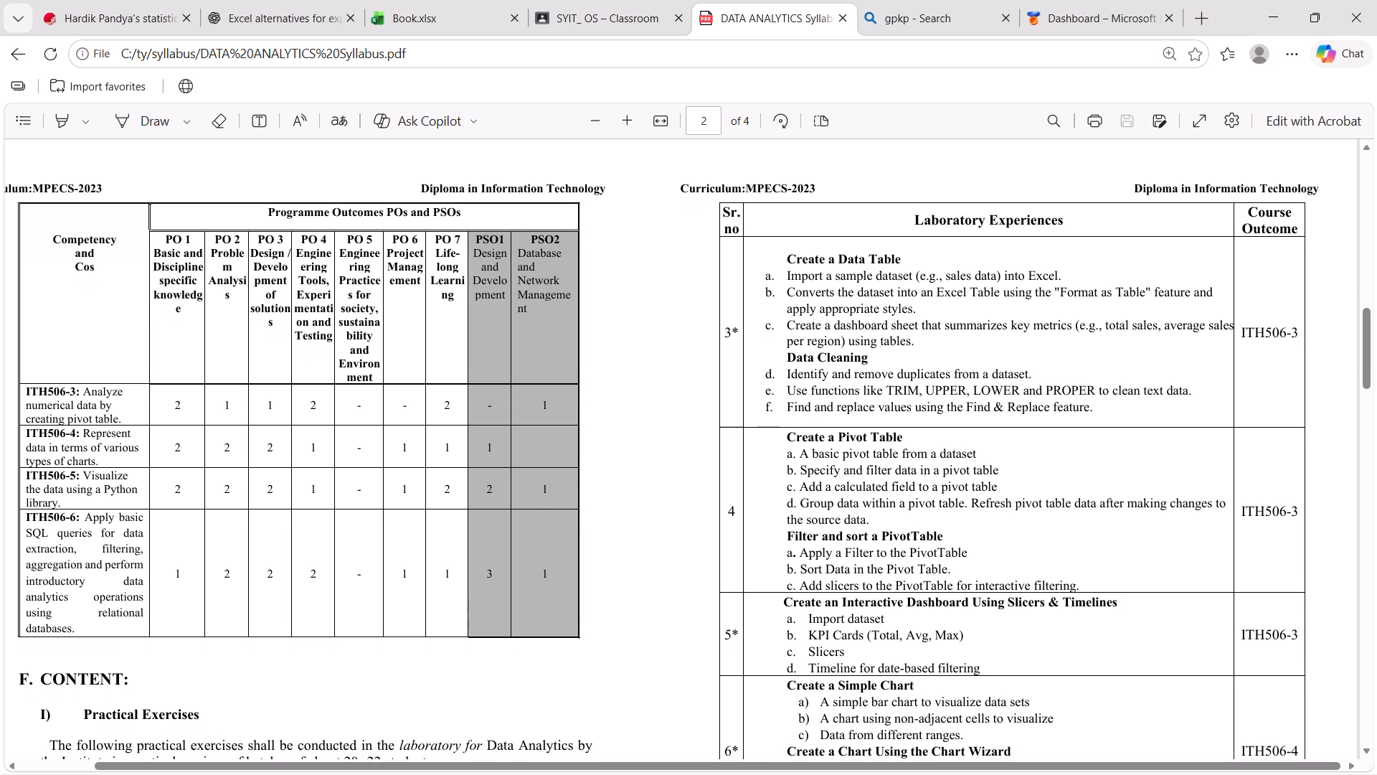
scroll(823, 439, "down", 1)
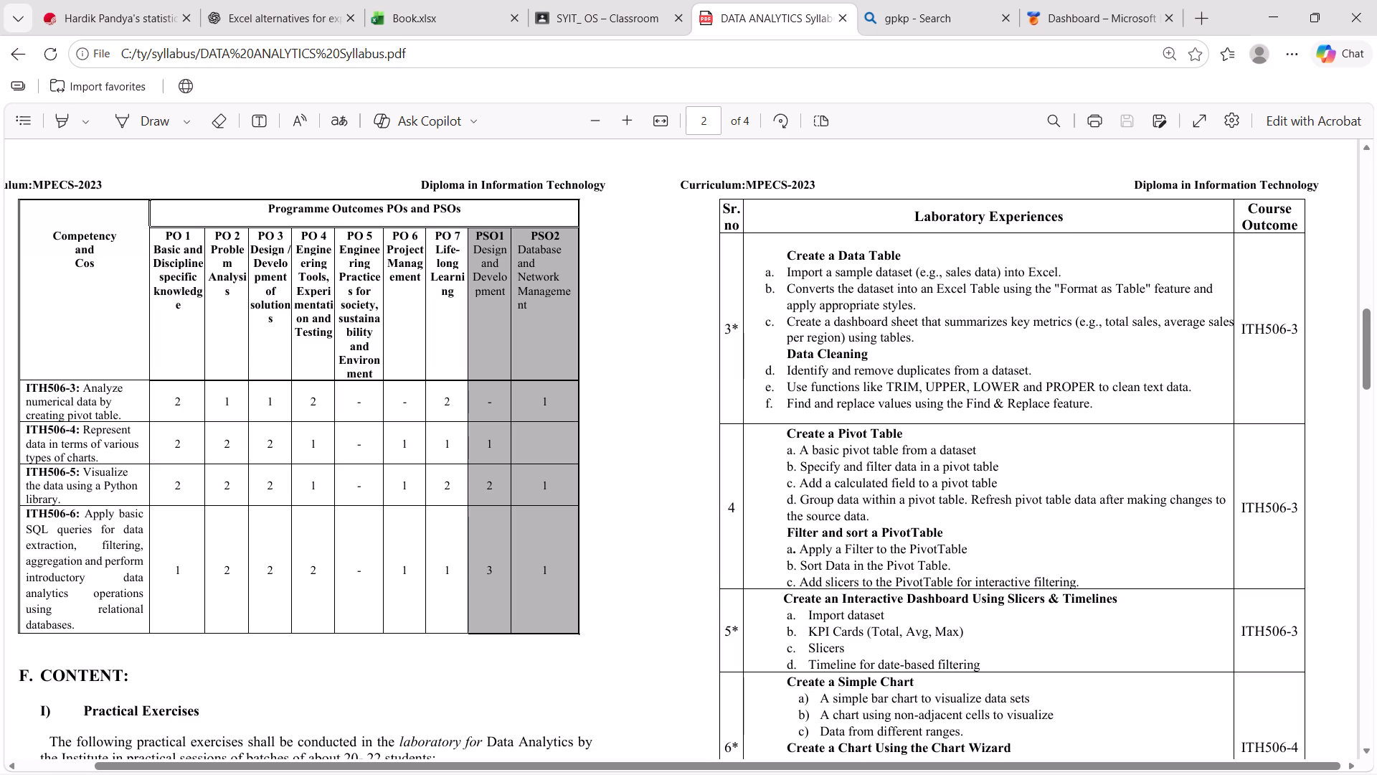
scroll(808, 448, "down", 2)
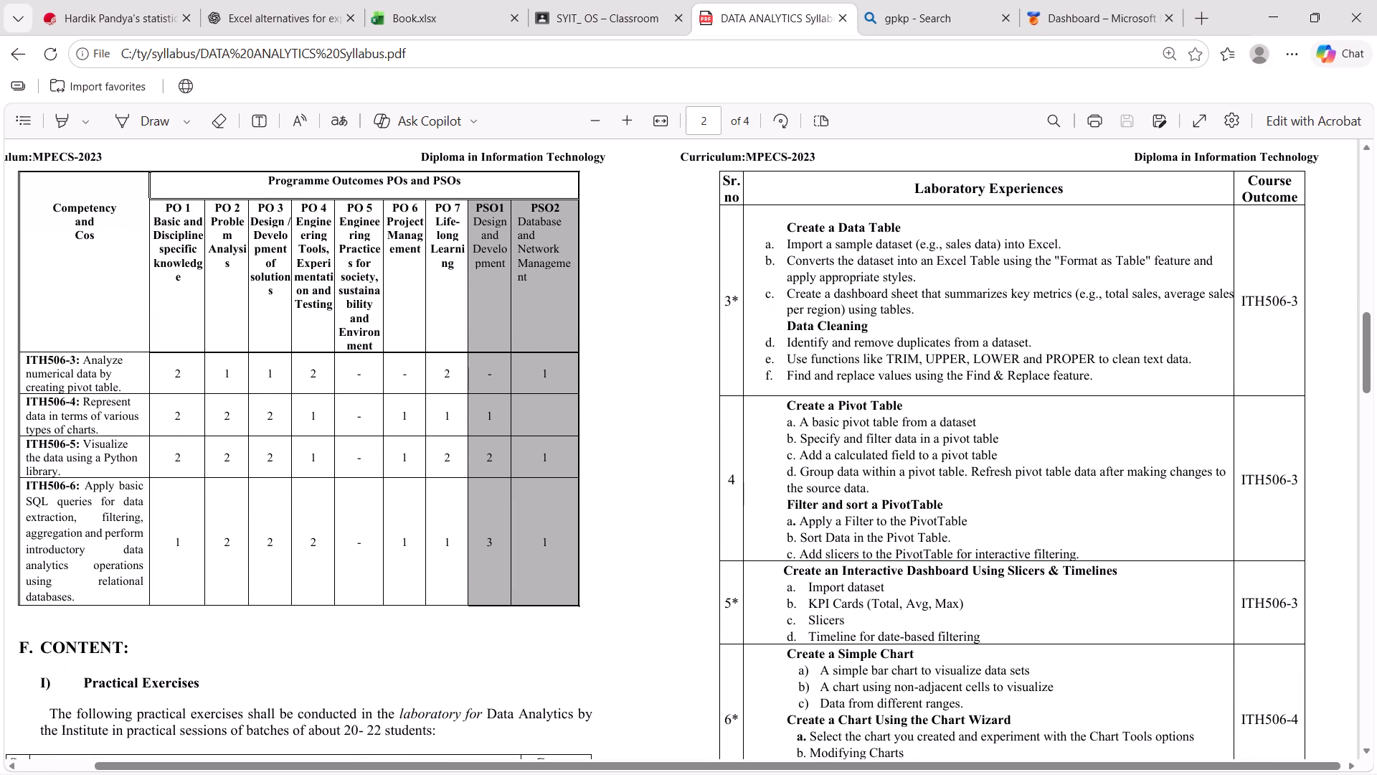
scroll(808, 448, "down", 1)
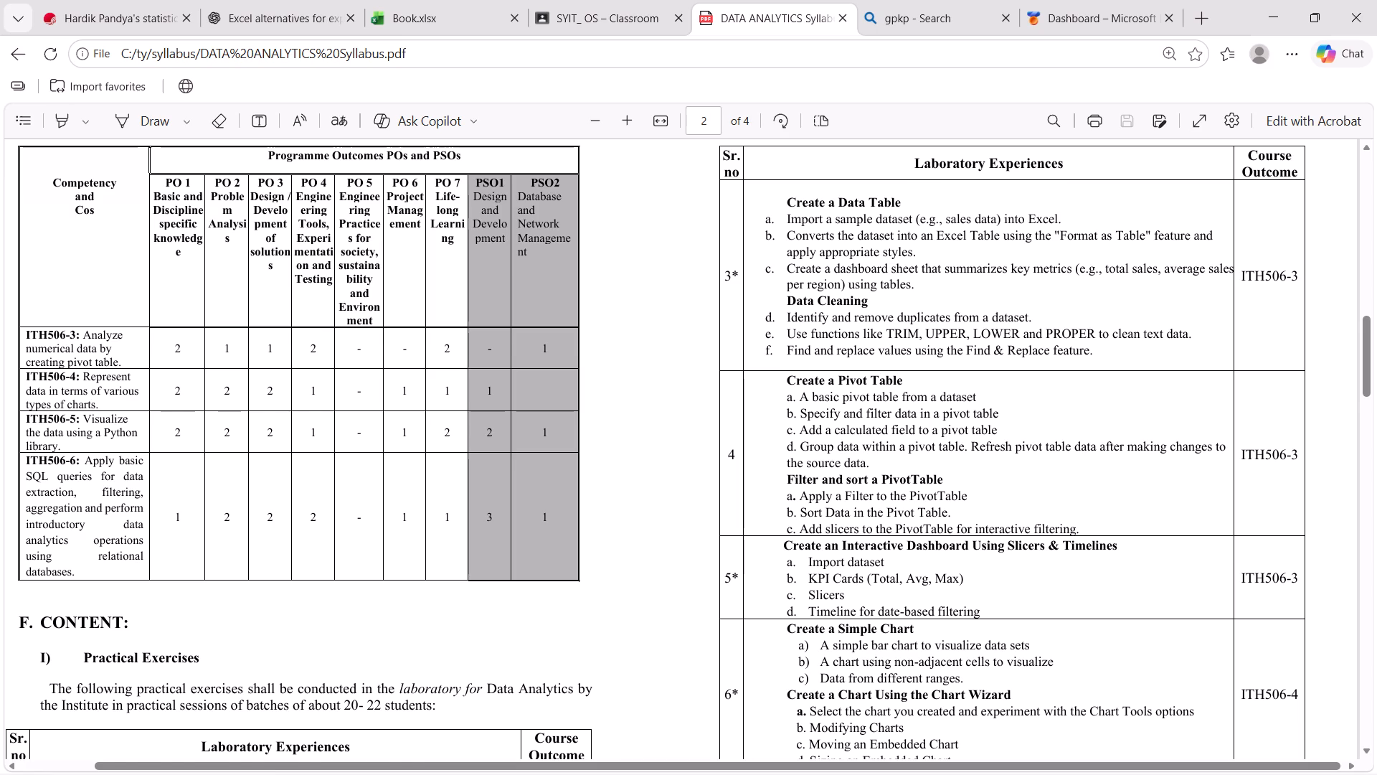
scroll(873, 509, "down", 1)
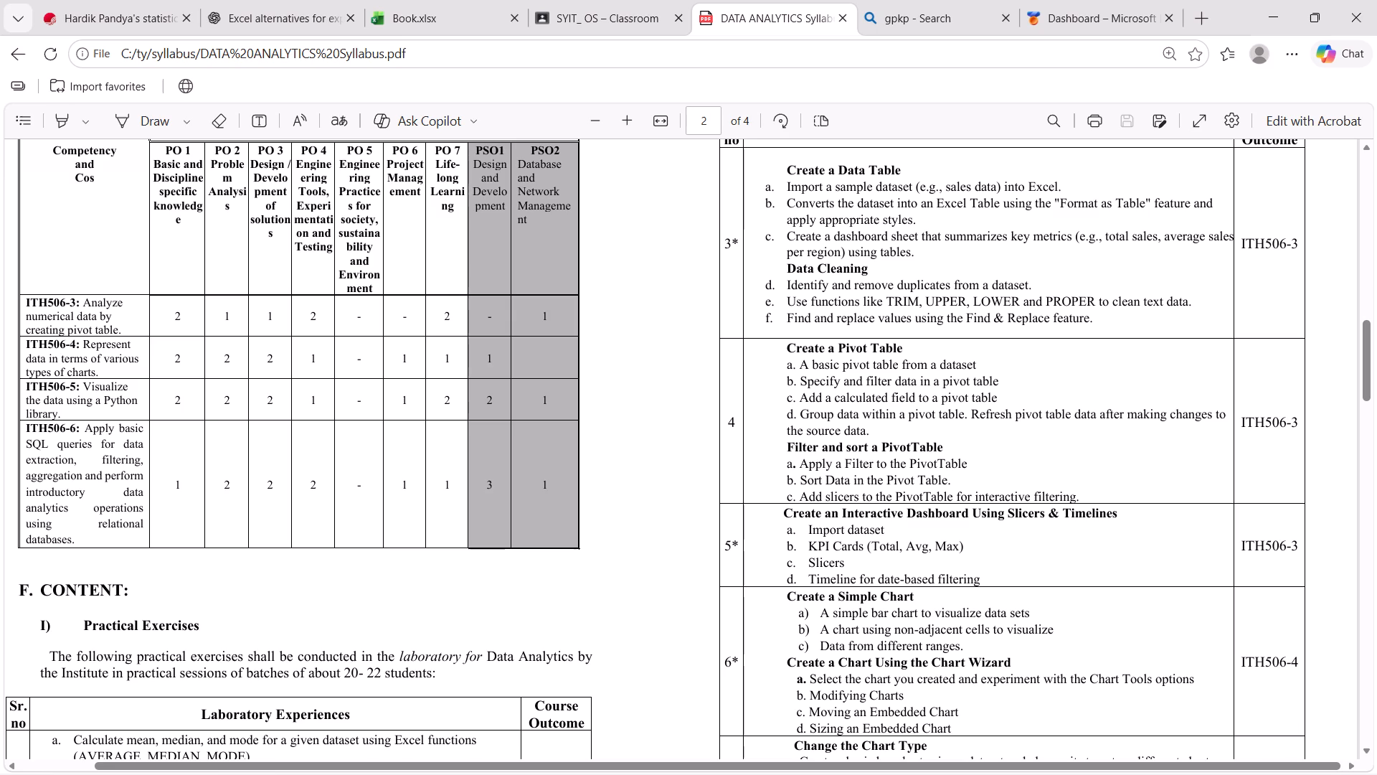
Return to Book.xlsx, check Sheet2 and bring up the PivotTable with its slicers on Sheet3.
left_click(445, 0)
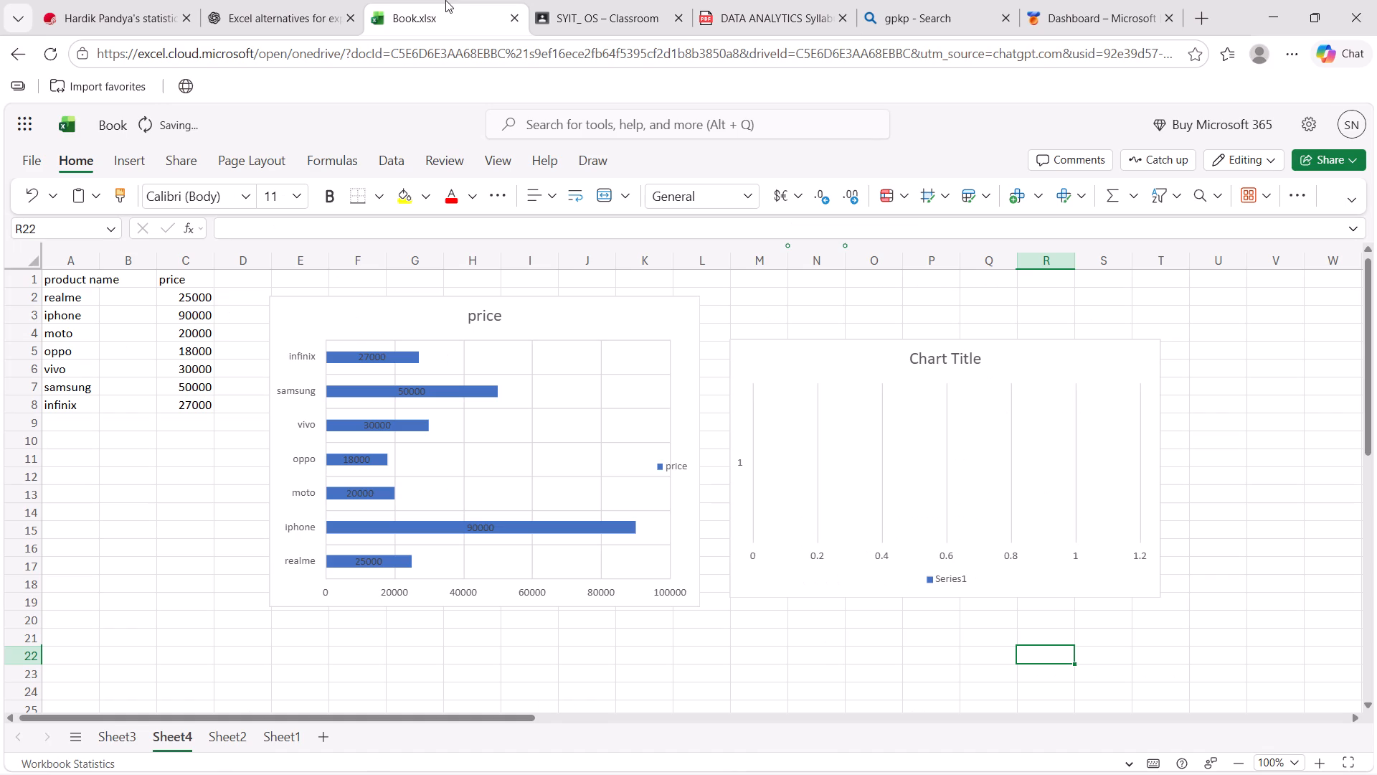
left_click(215, 747)
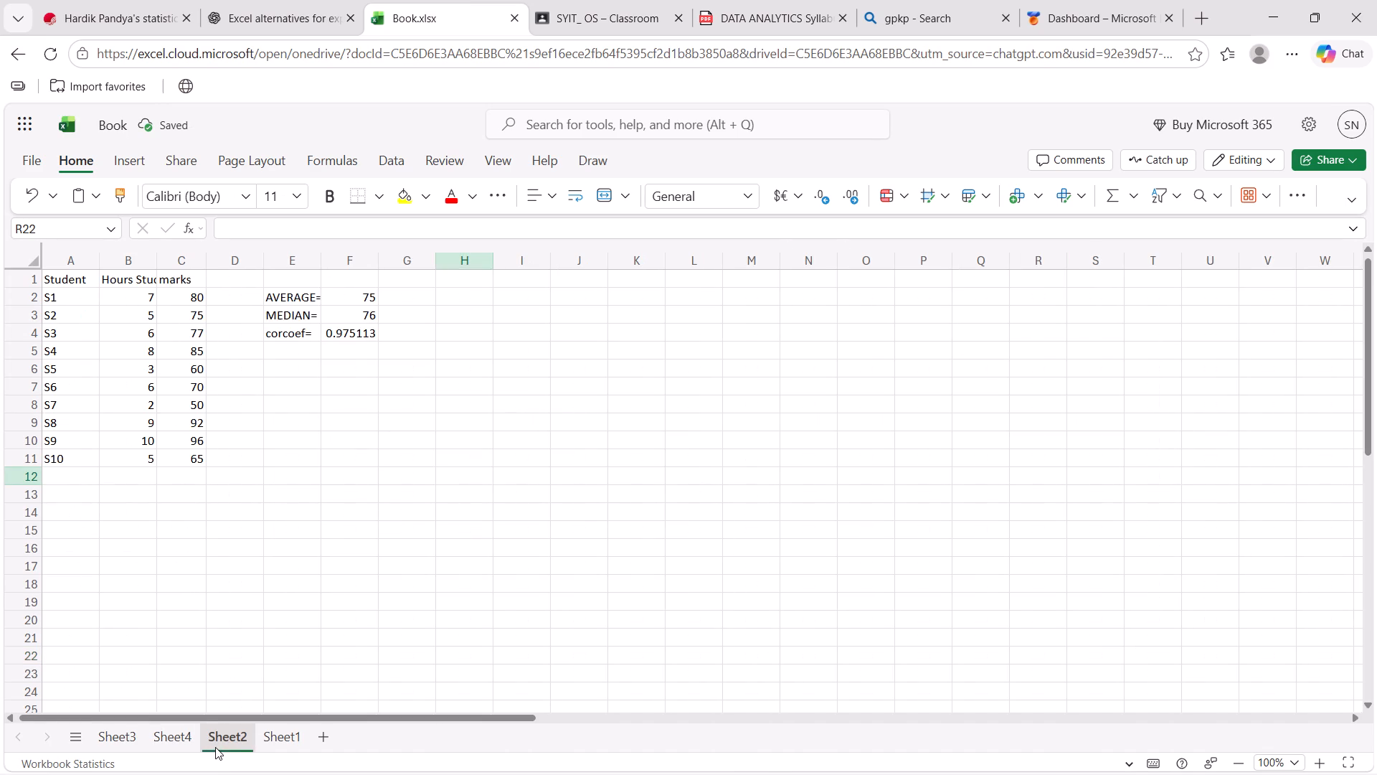
left_click(116, 731)
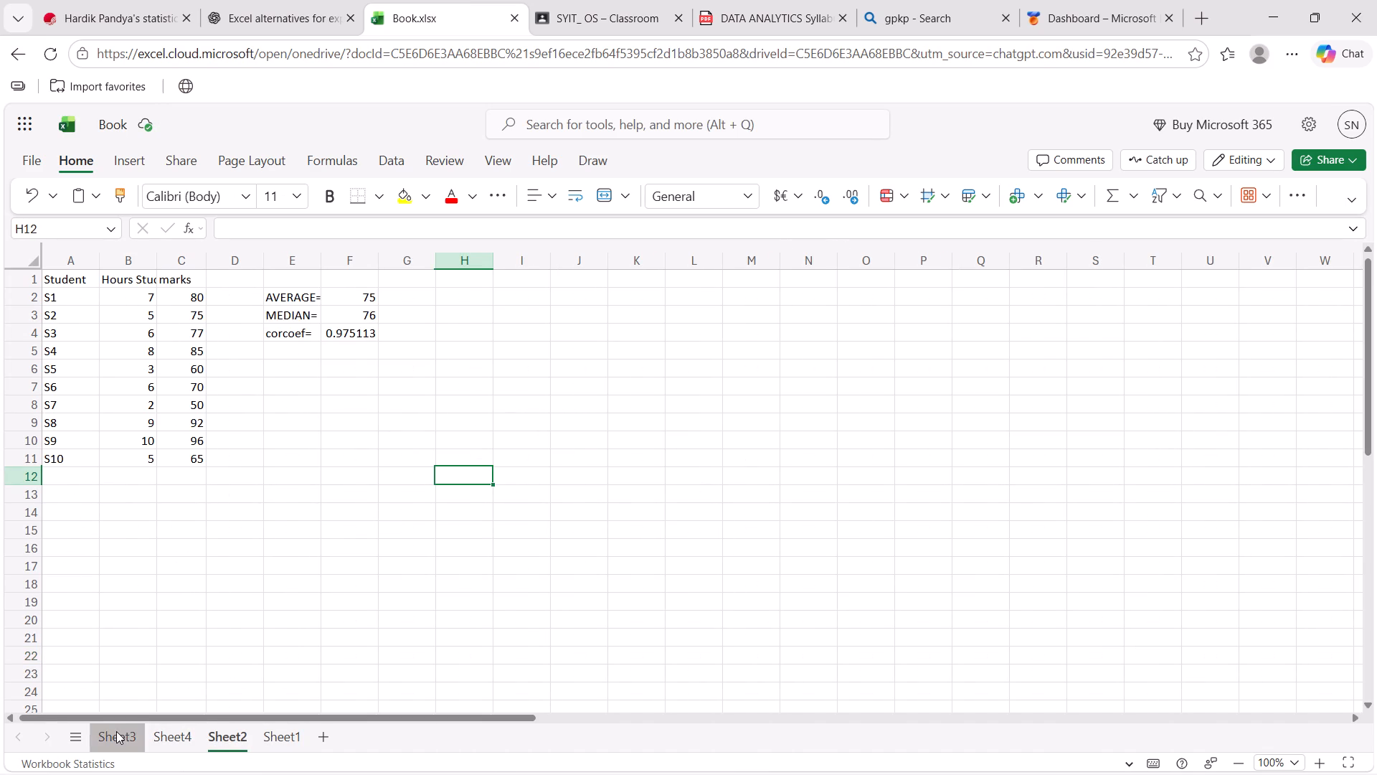
Look through the commands available for the Average of Sales values in the Sheet3 PivotTable, including the insert, data, formula and page layout options.
left_click(156, 387)
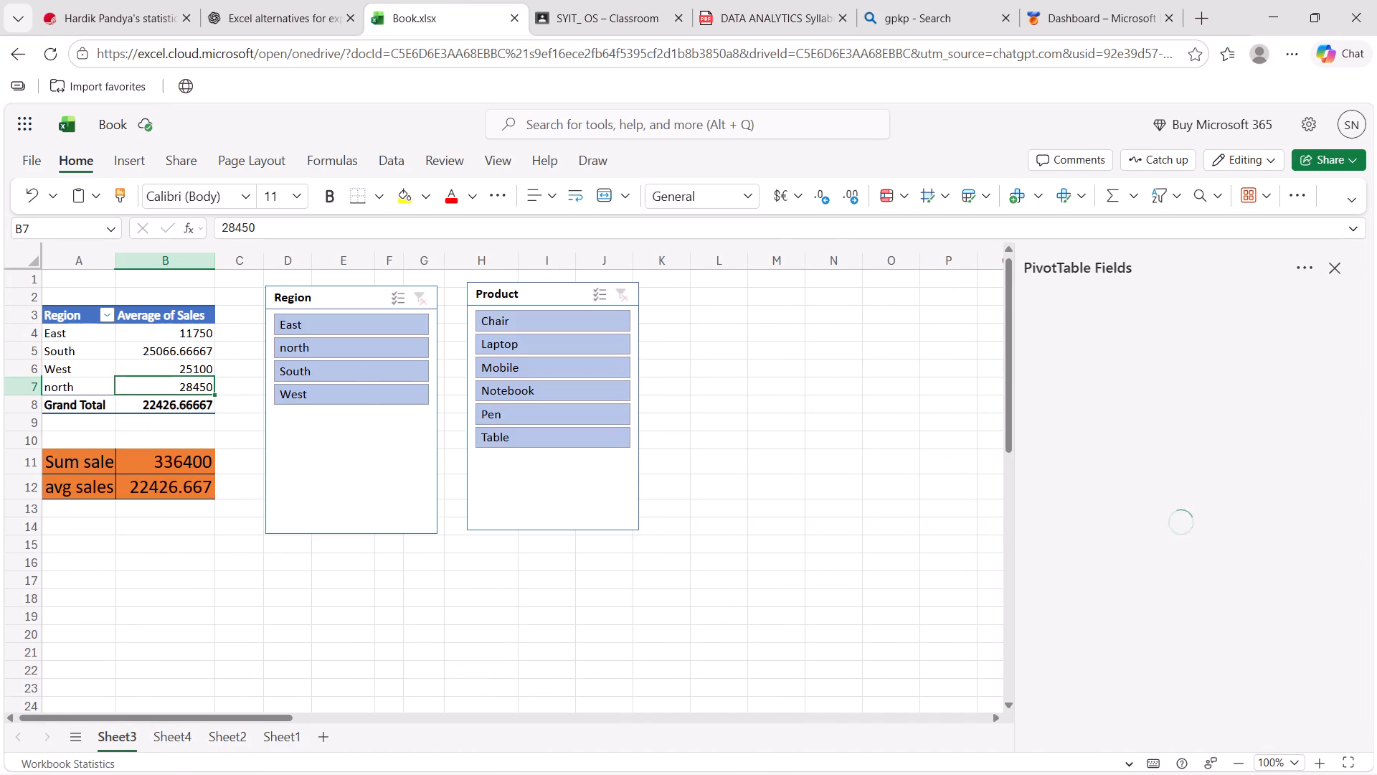
right_click(156, 387)
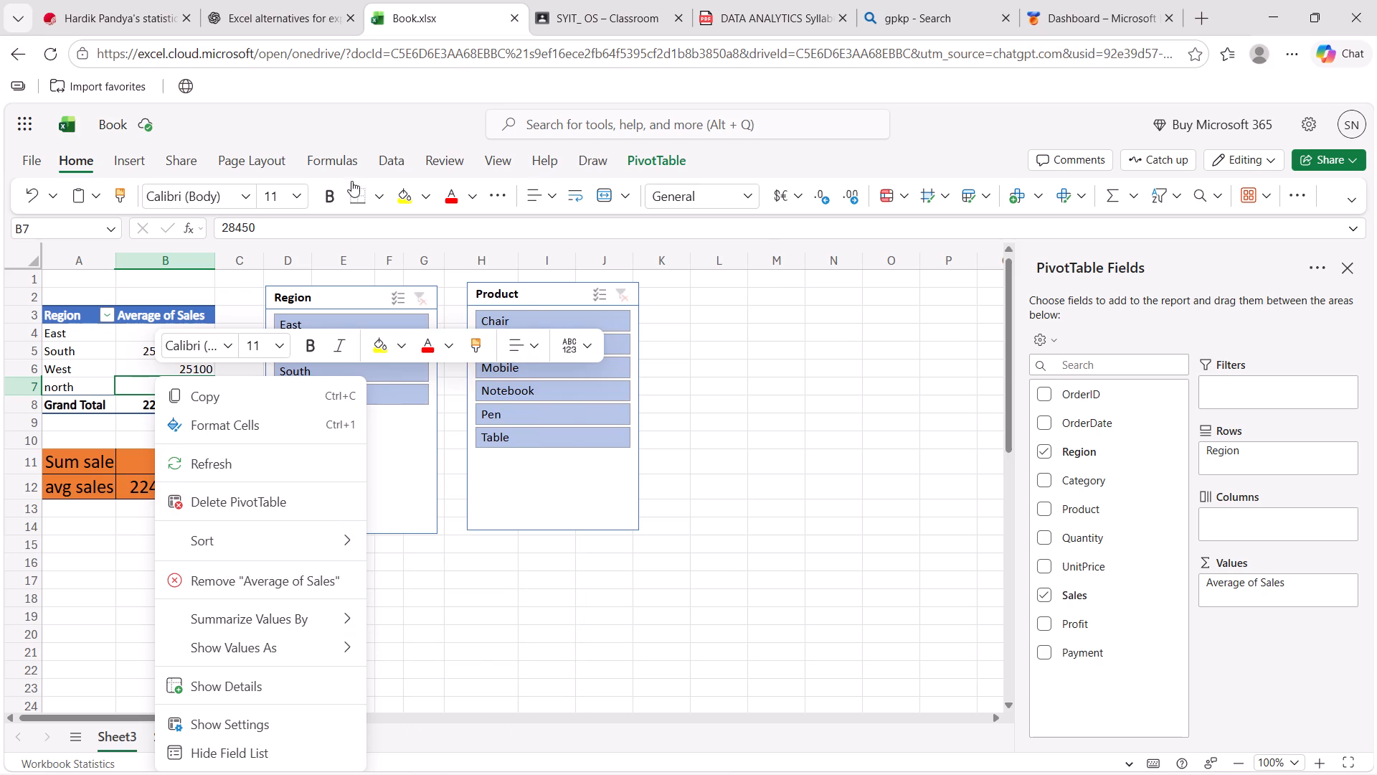
left_click(140, 154)
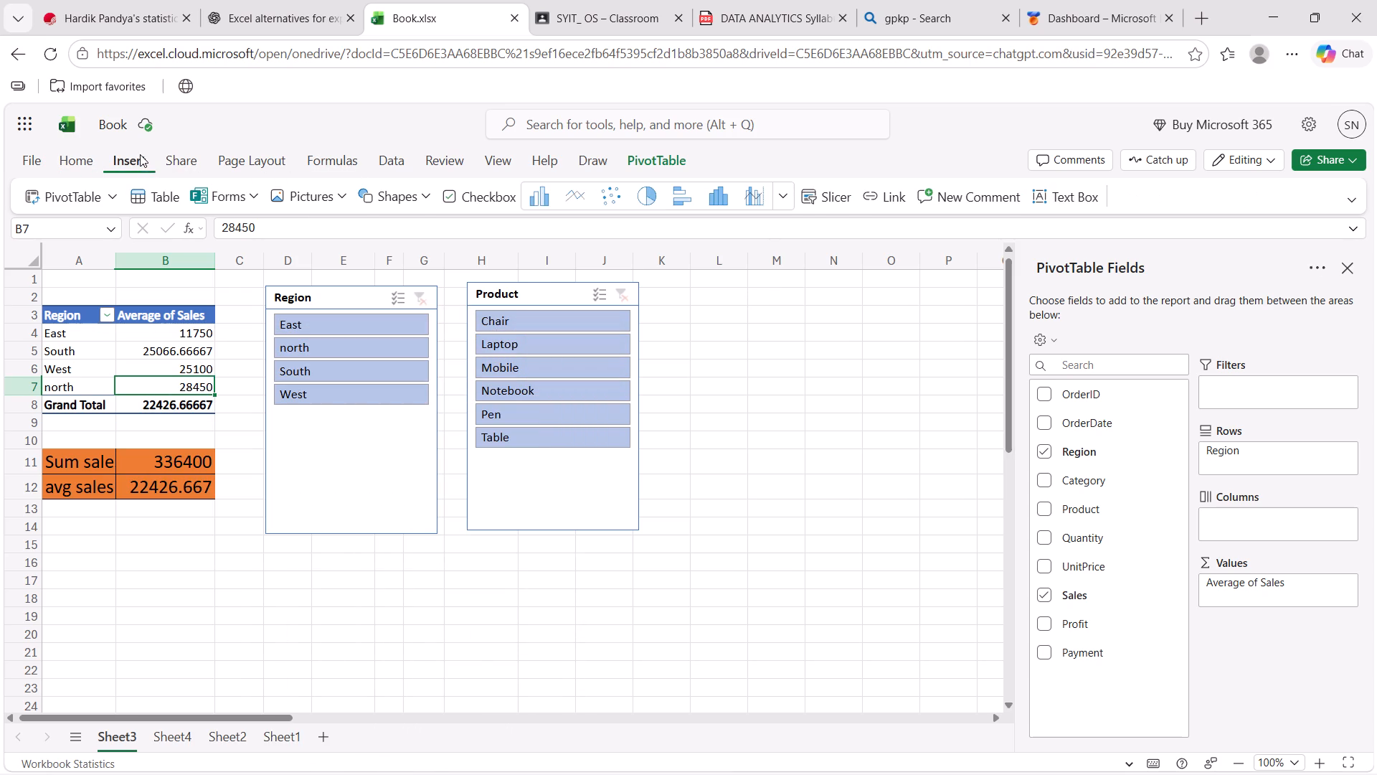
left_click(172, 349)
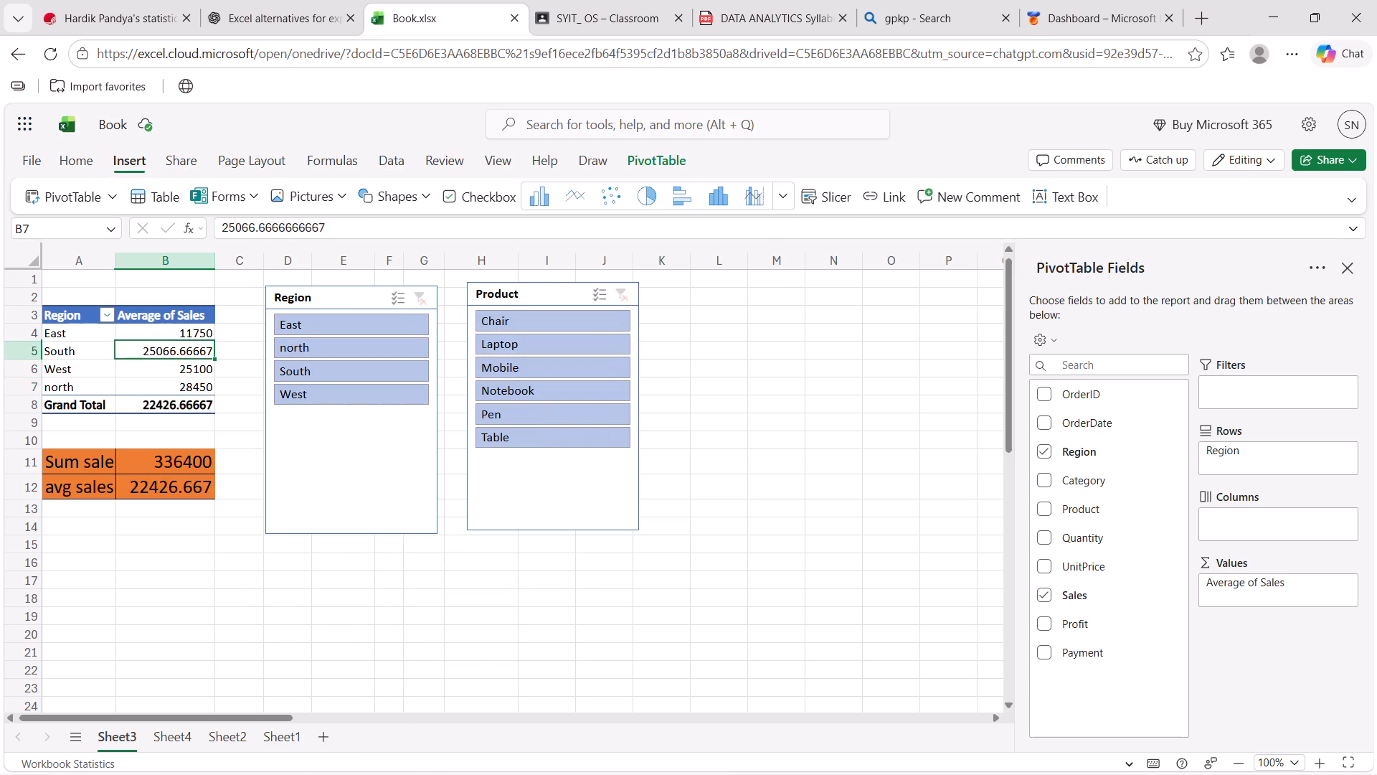
right_click(172, 349)
left_click(172, 349)
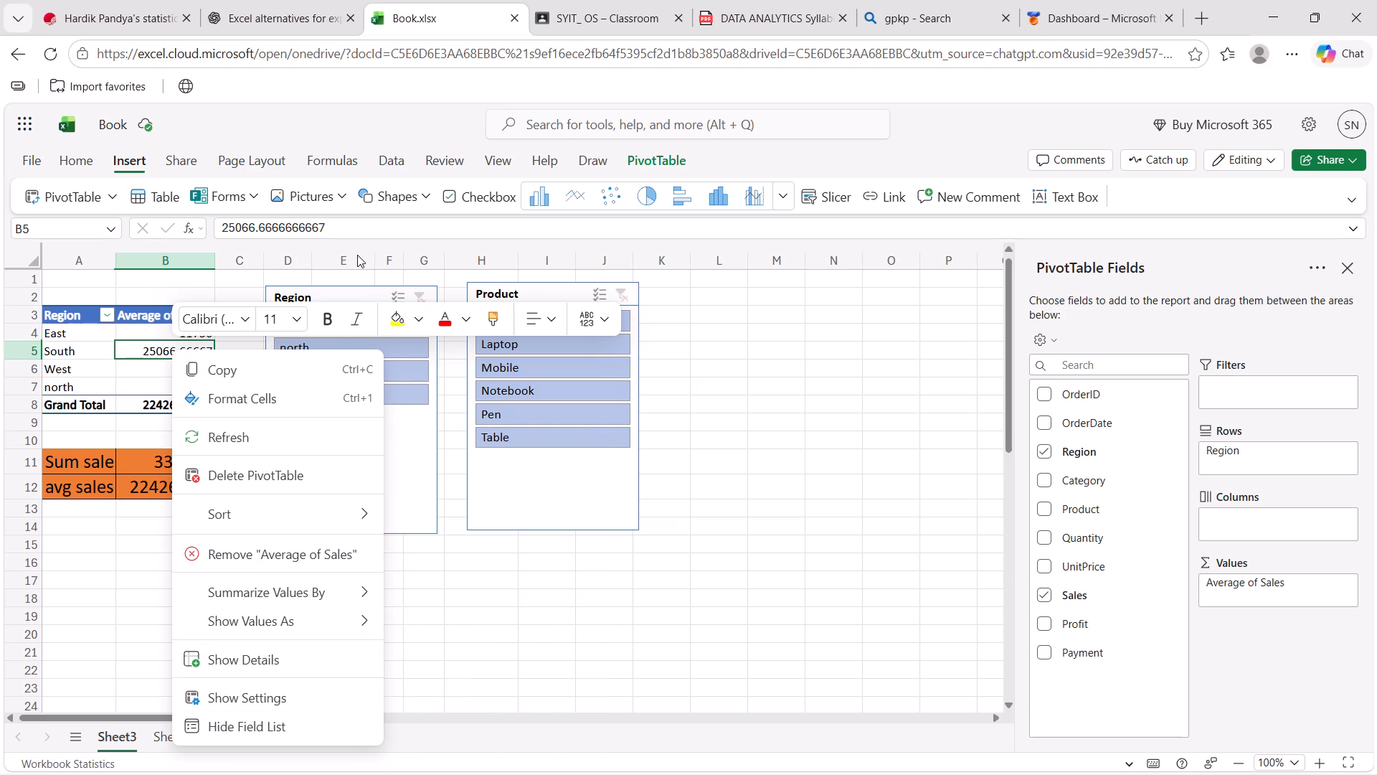
left_click(397, 151)
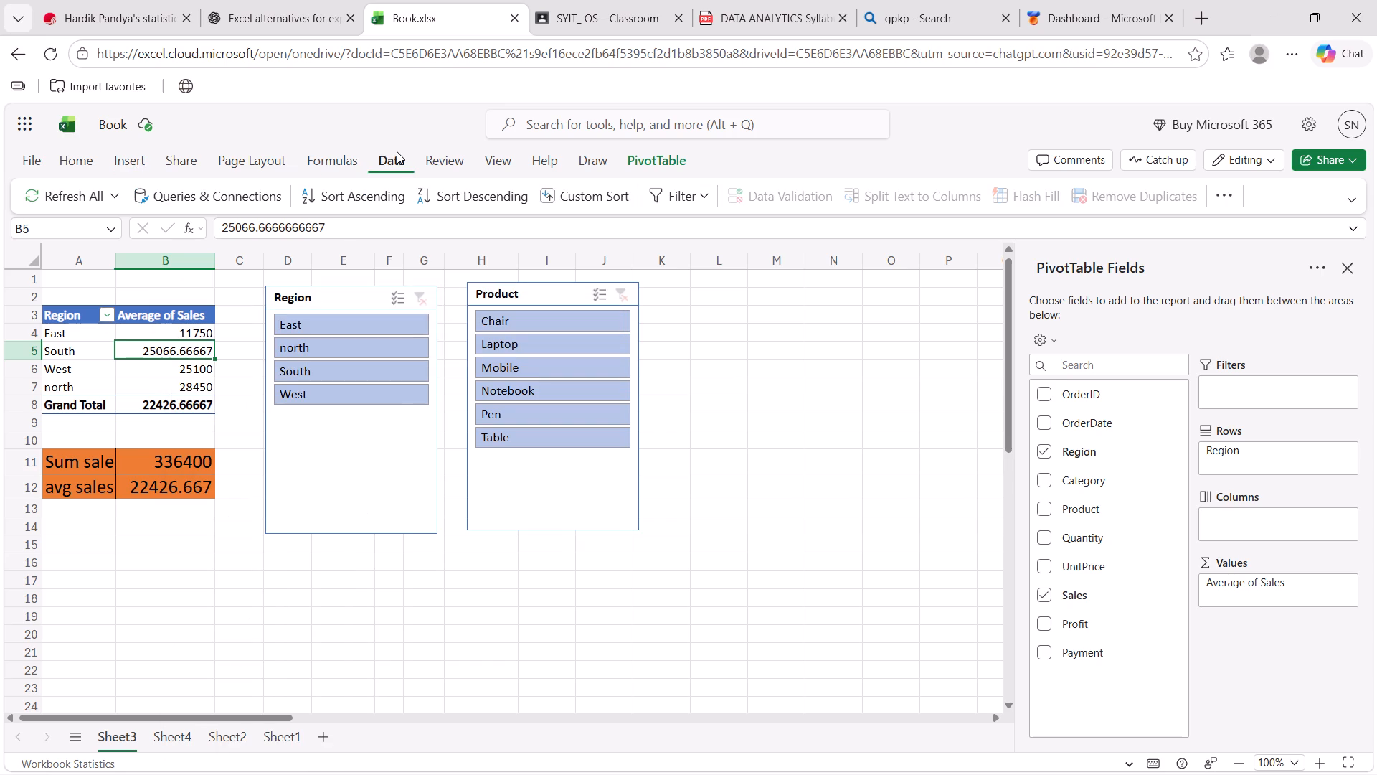
left_click(321, 149)
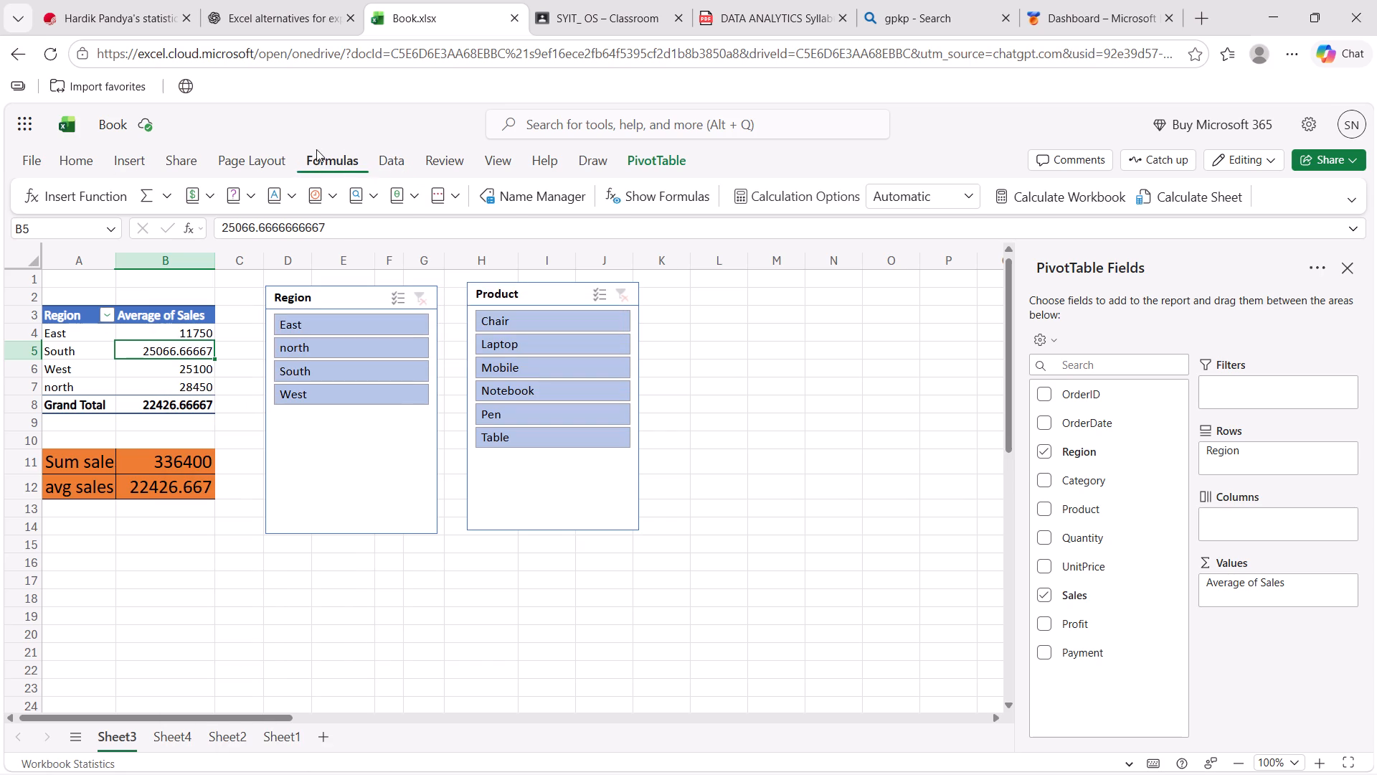
left_click(279, 154)
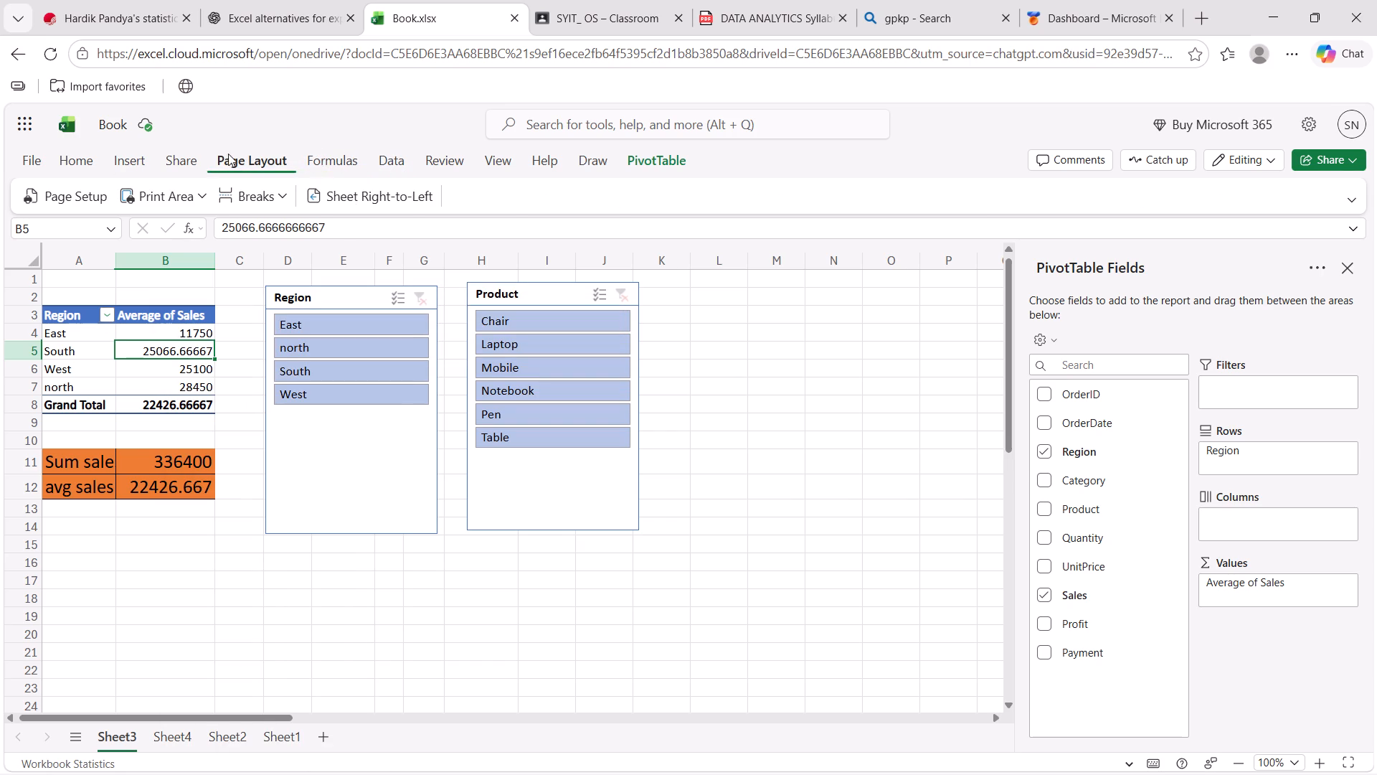
left_click(195, 157)
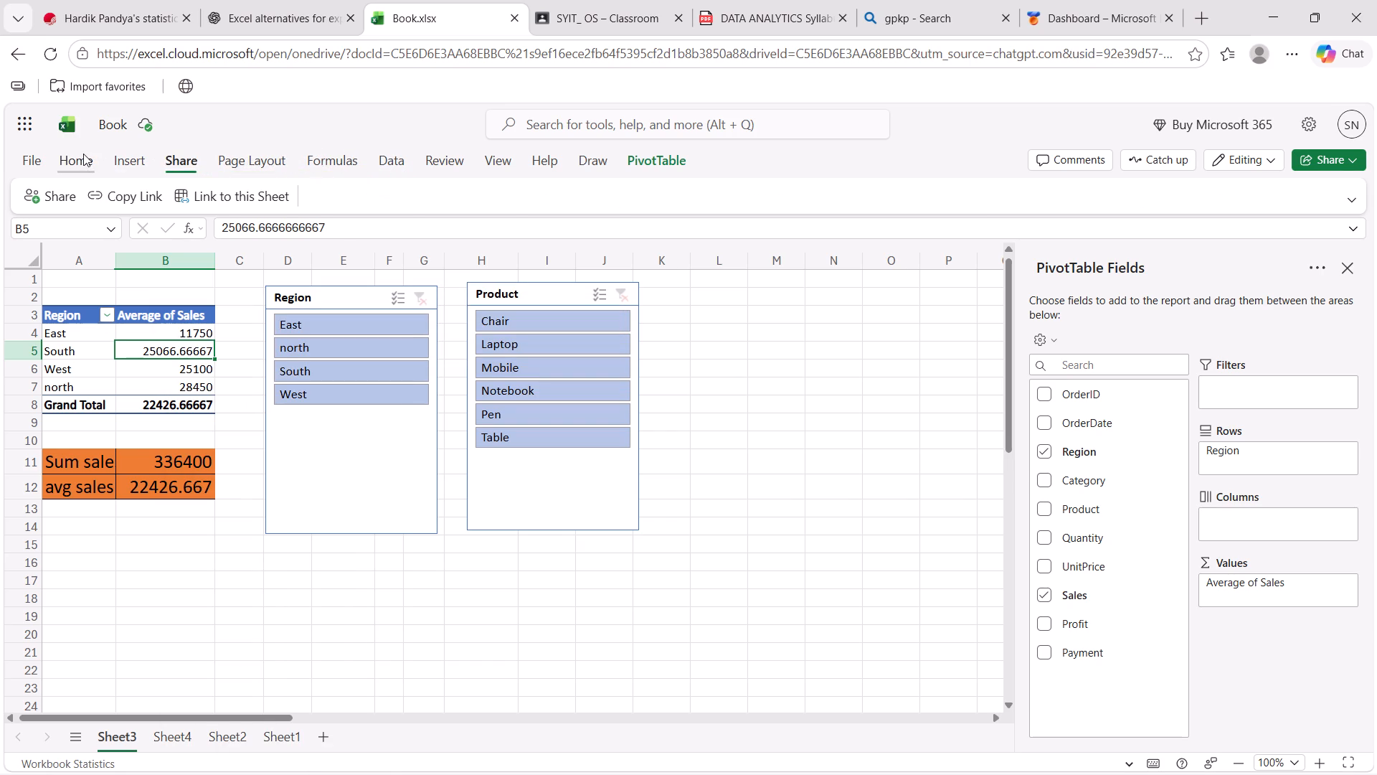
left_click(83, 154)
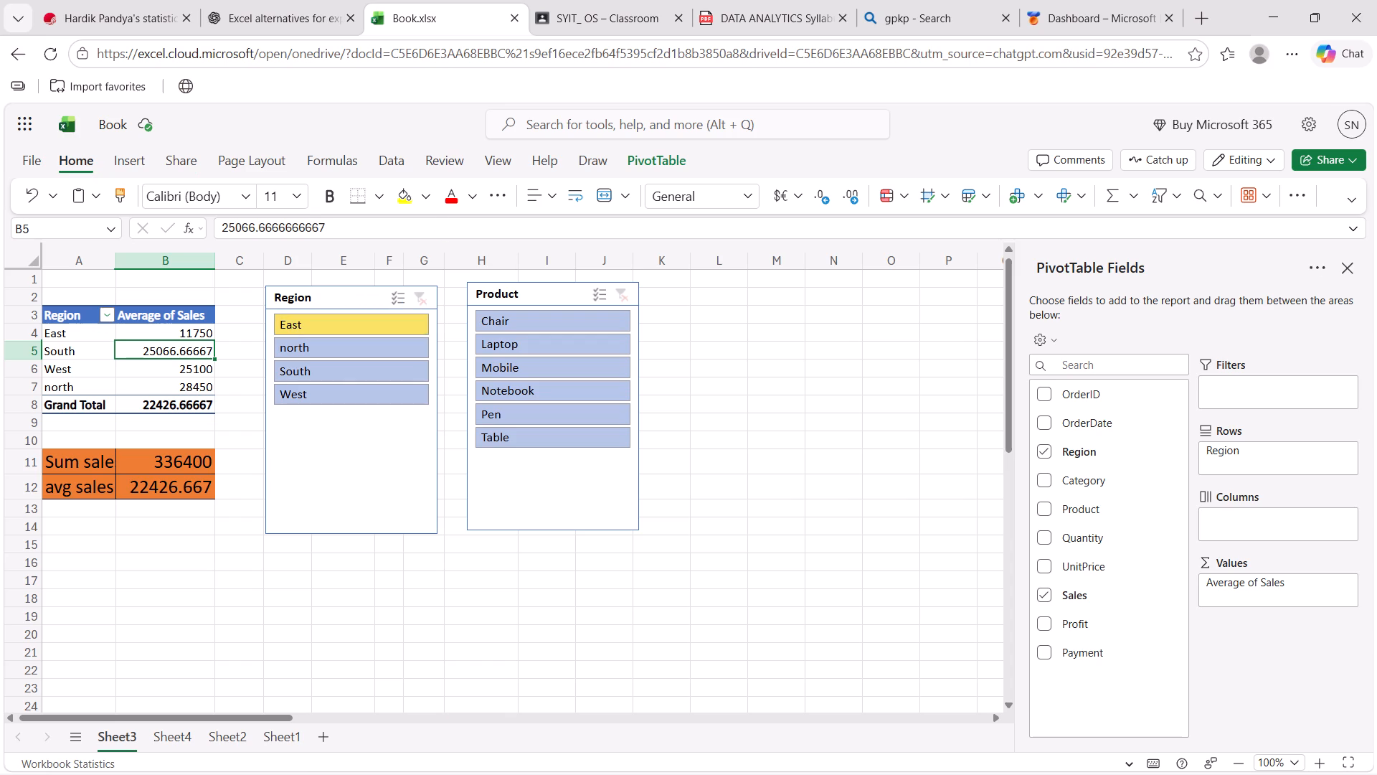
Examine the Sheet3 PivotTable's options for a sales value and the West region label, plus its slicer, timeline and style options.
left_click(167, 343)
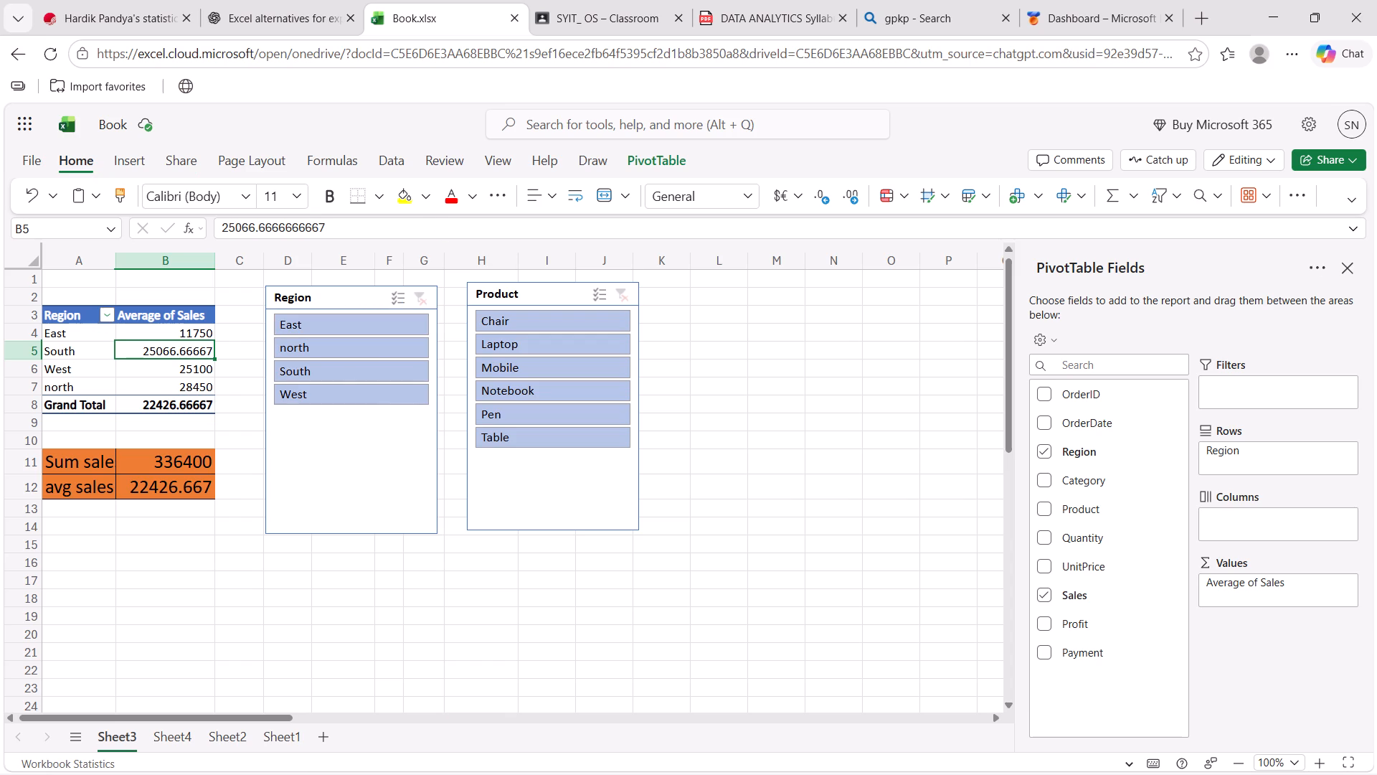
right_click(167, 343)
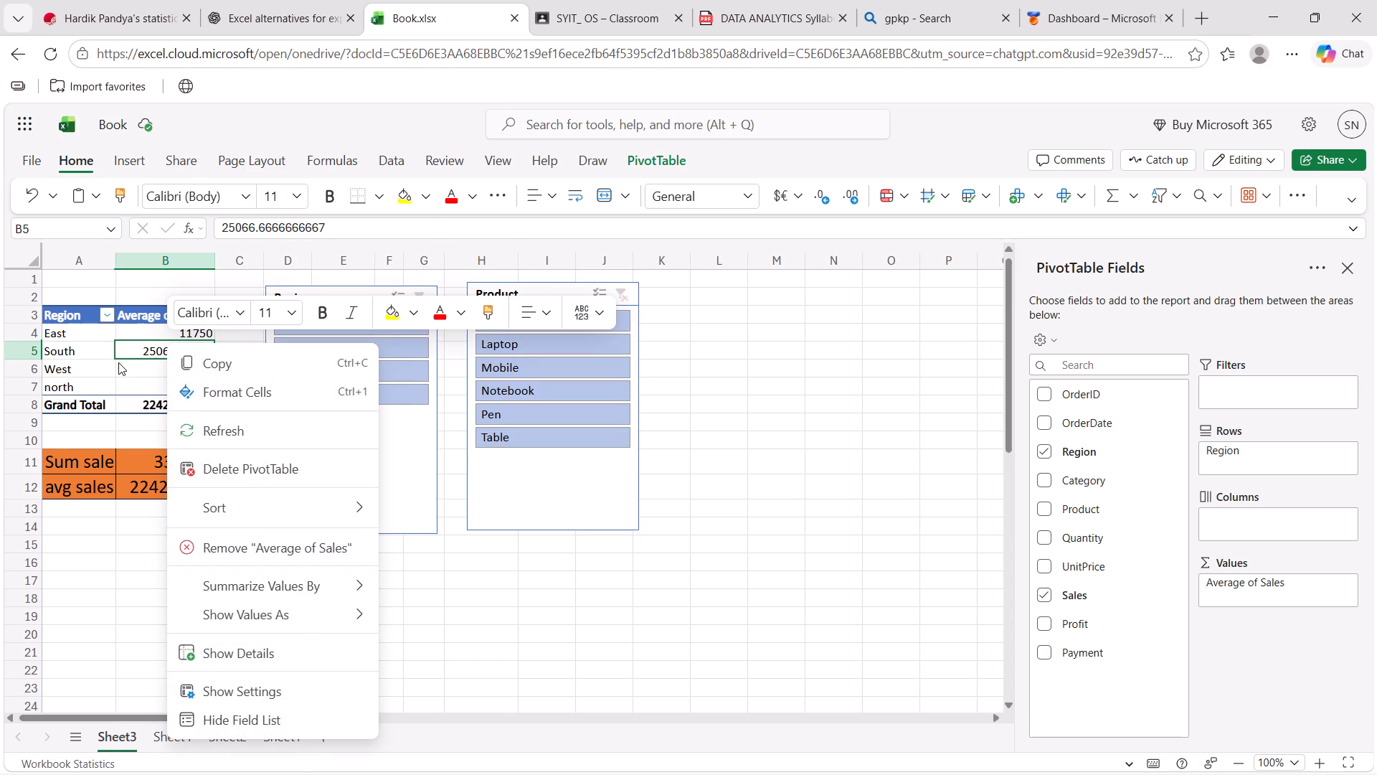
left_click(118, 362)
left_click(105, 361)
right_click(105, 361)
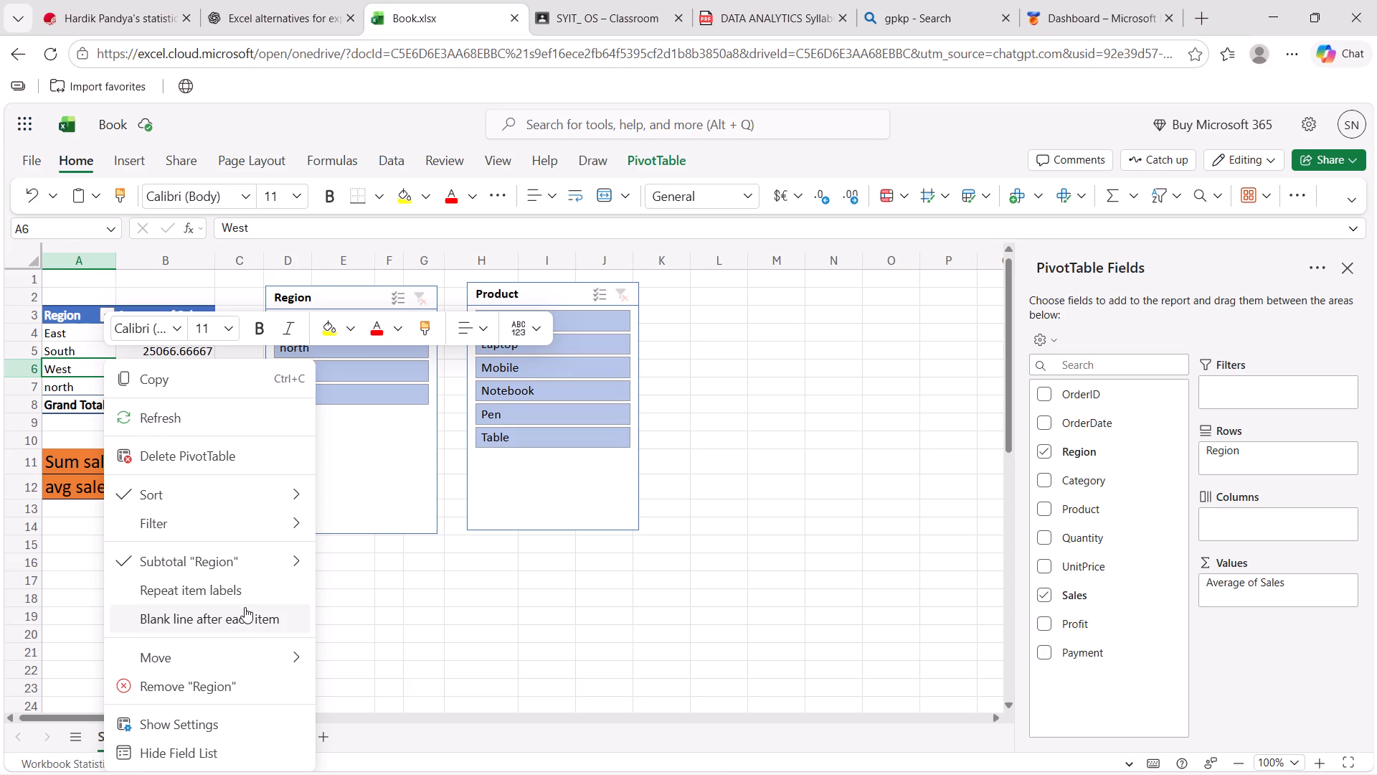
scroll(245, 607, "down", 1)
left_click(644, 157)
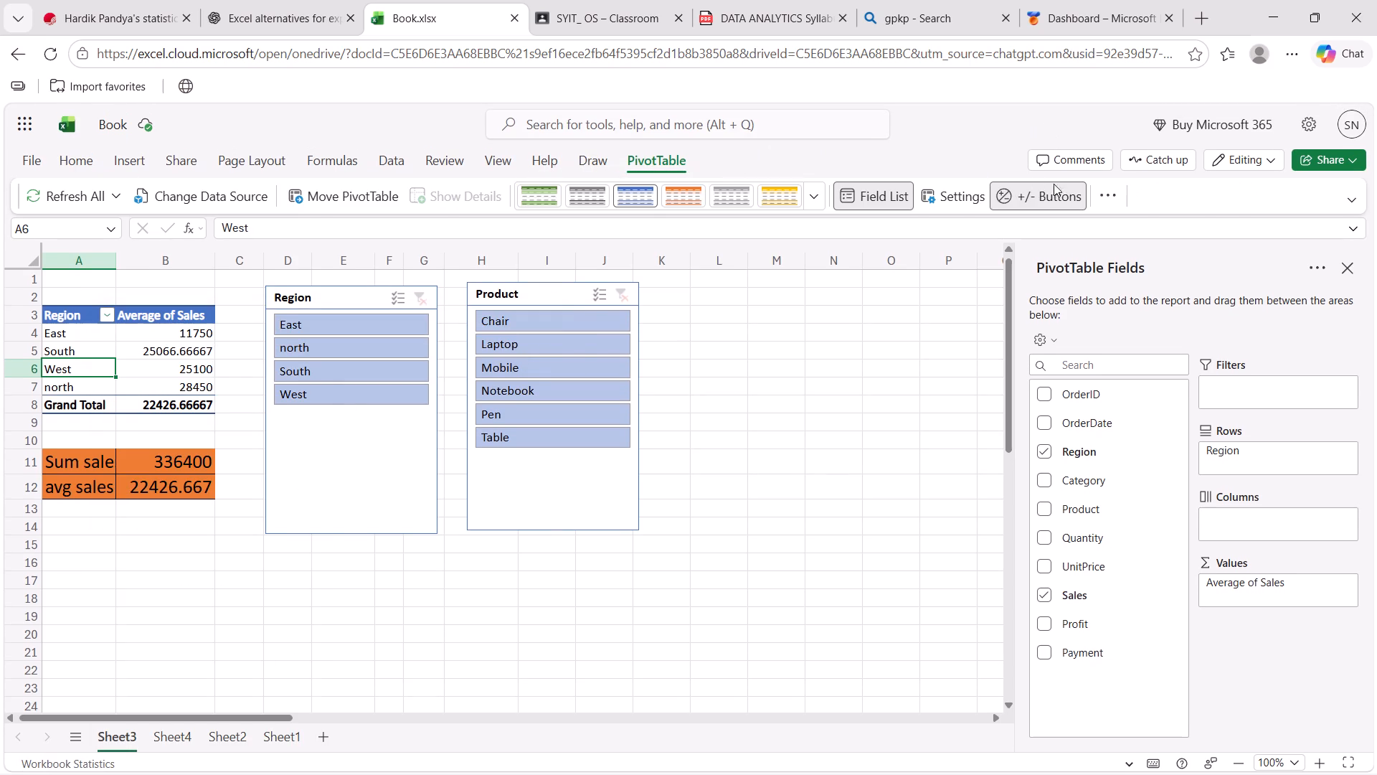
left_click(1099, 194)
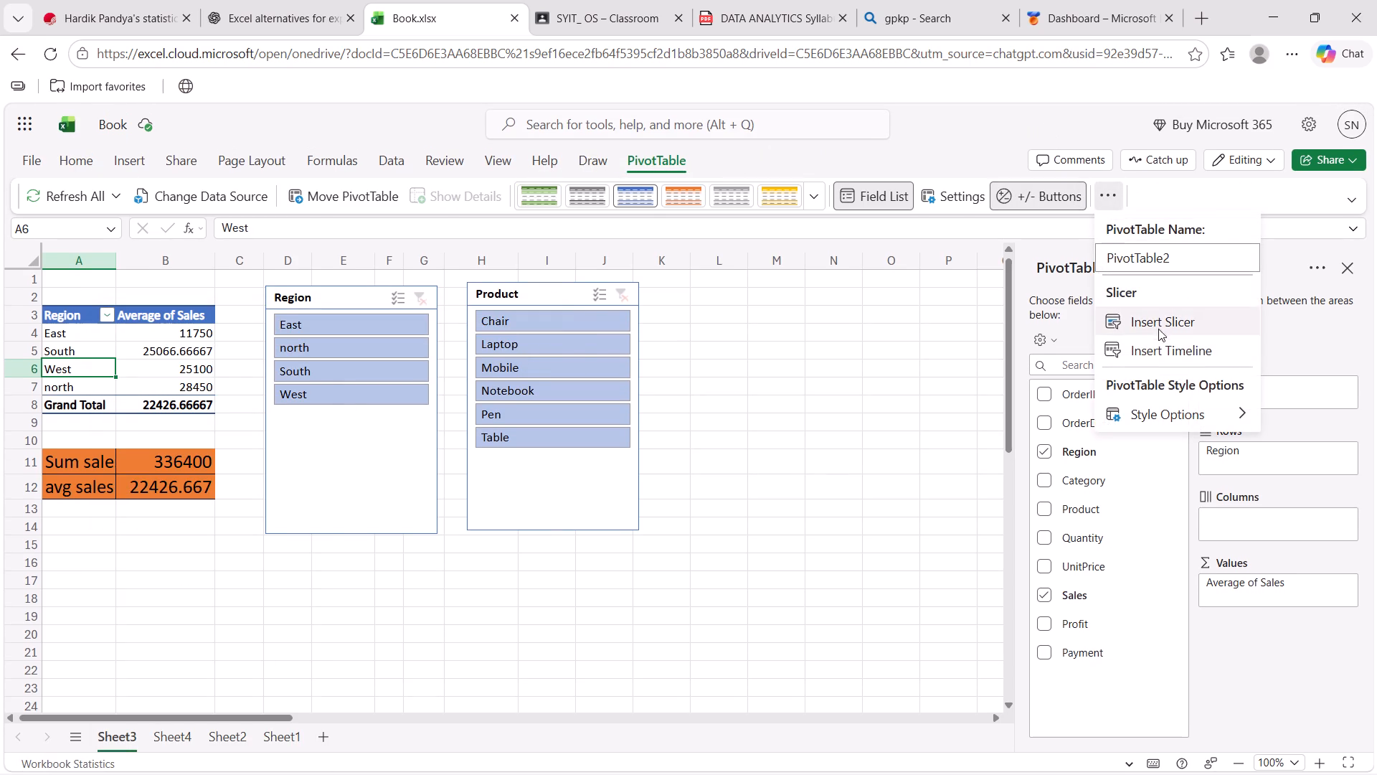
left_click(961, 428)
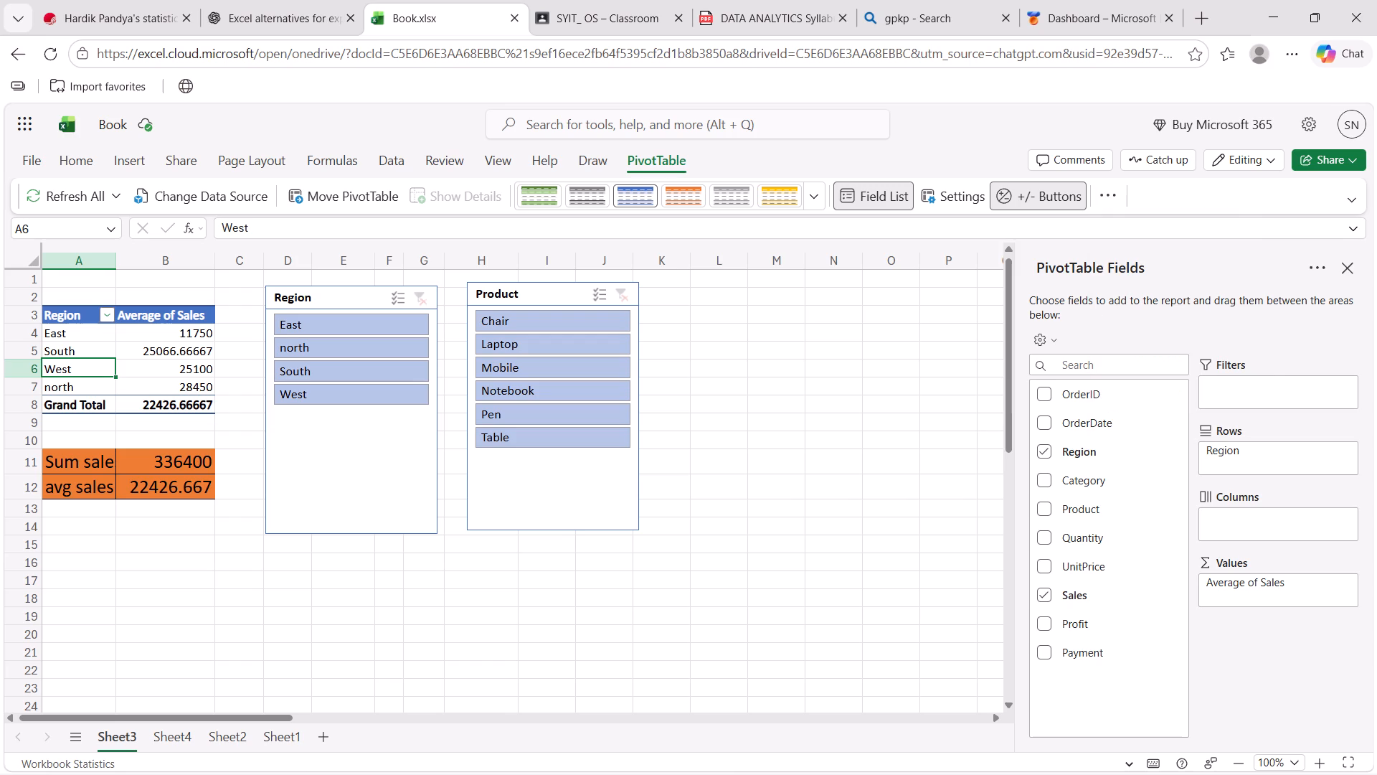